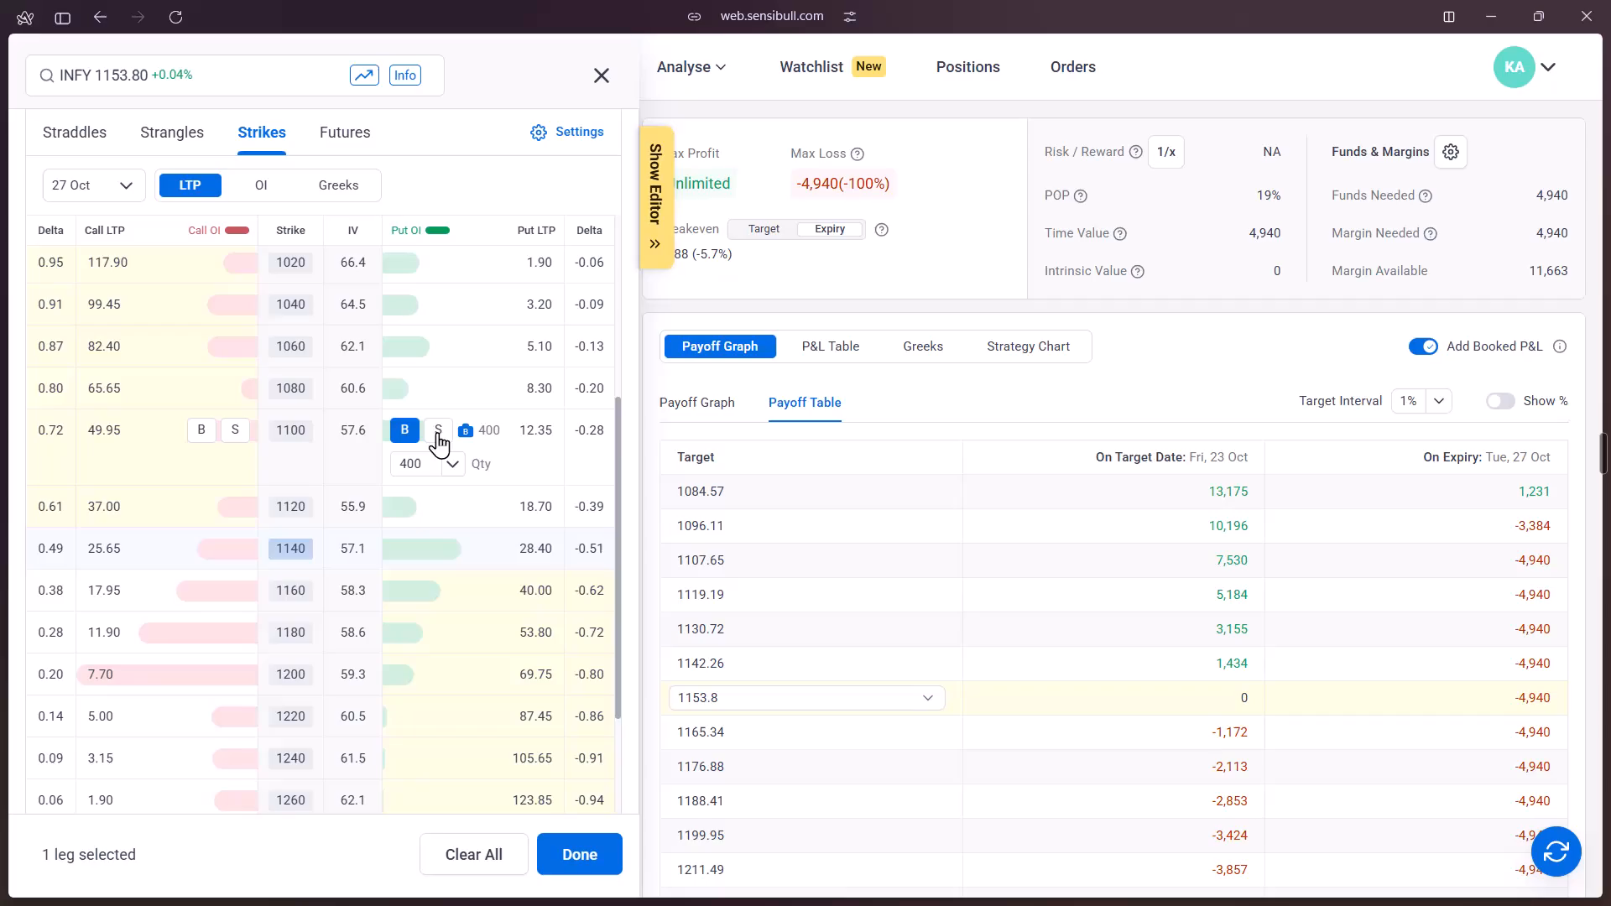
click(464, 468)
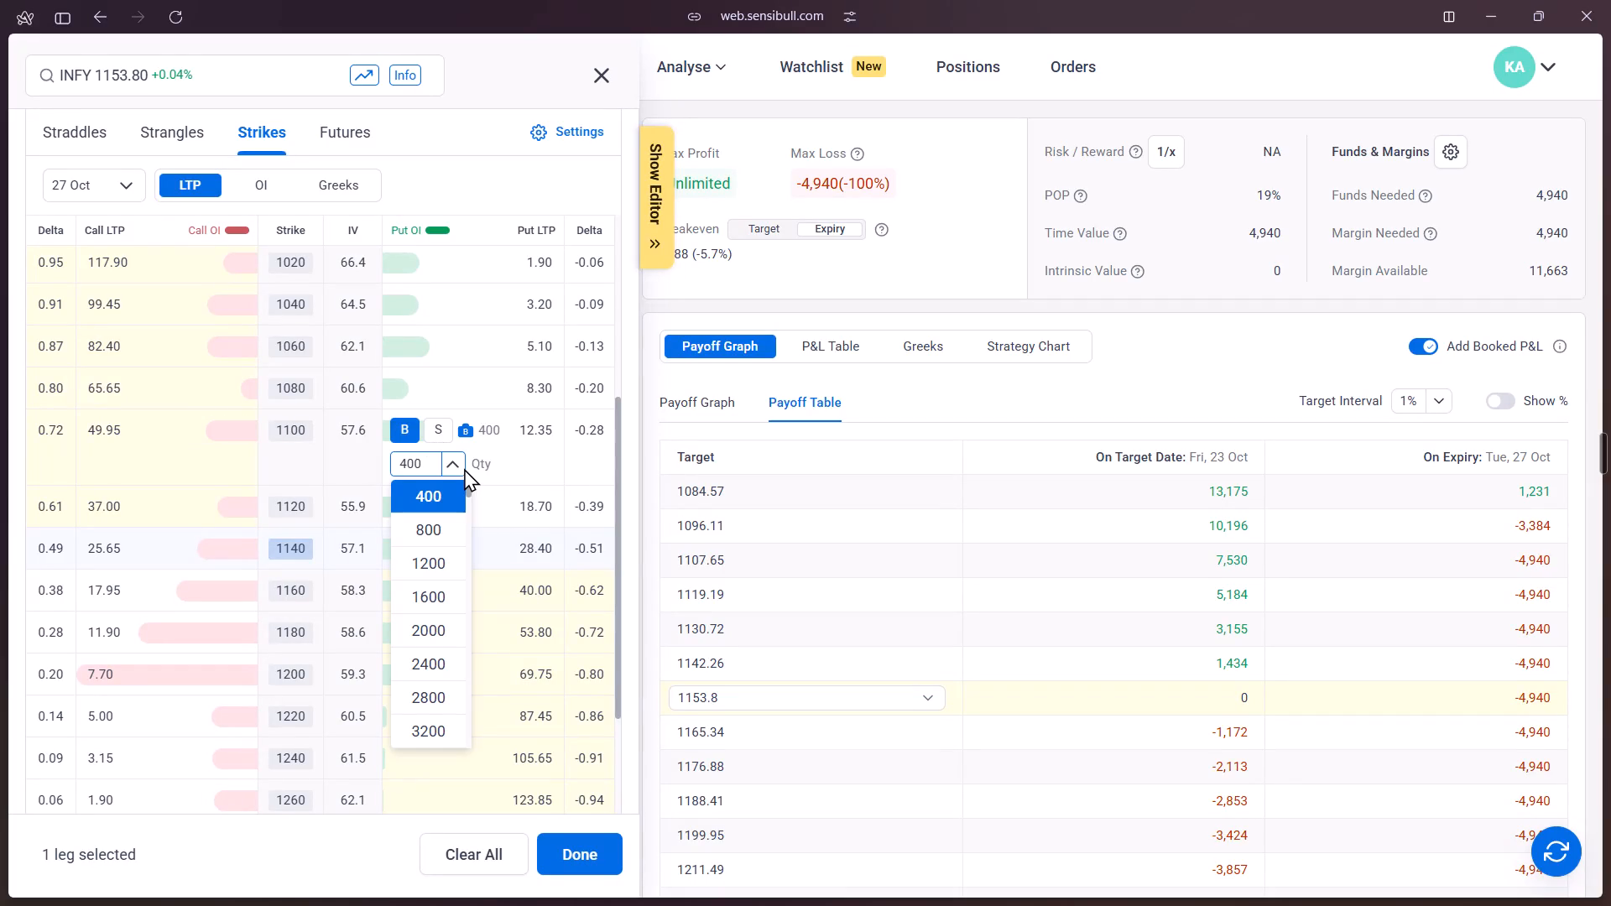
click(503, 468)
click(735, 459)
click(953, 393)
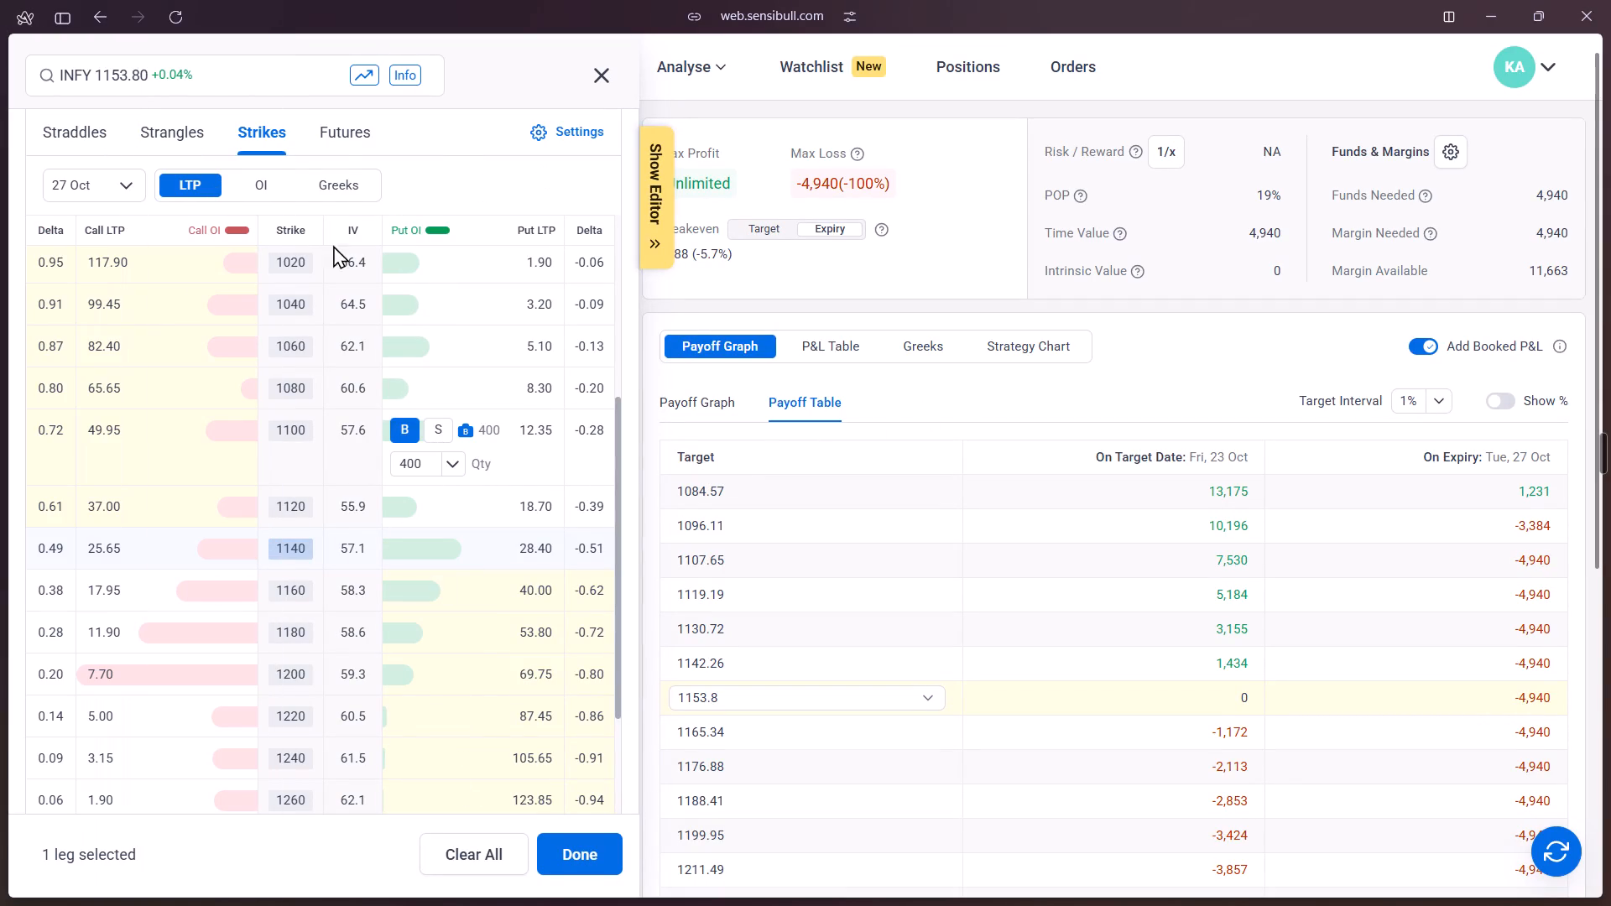
Review the open interest figures and the Greeks for the 27 Oct INFY strikes.
click(269, 189)
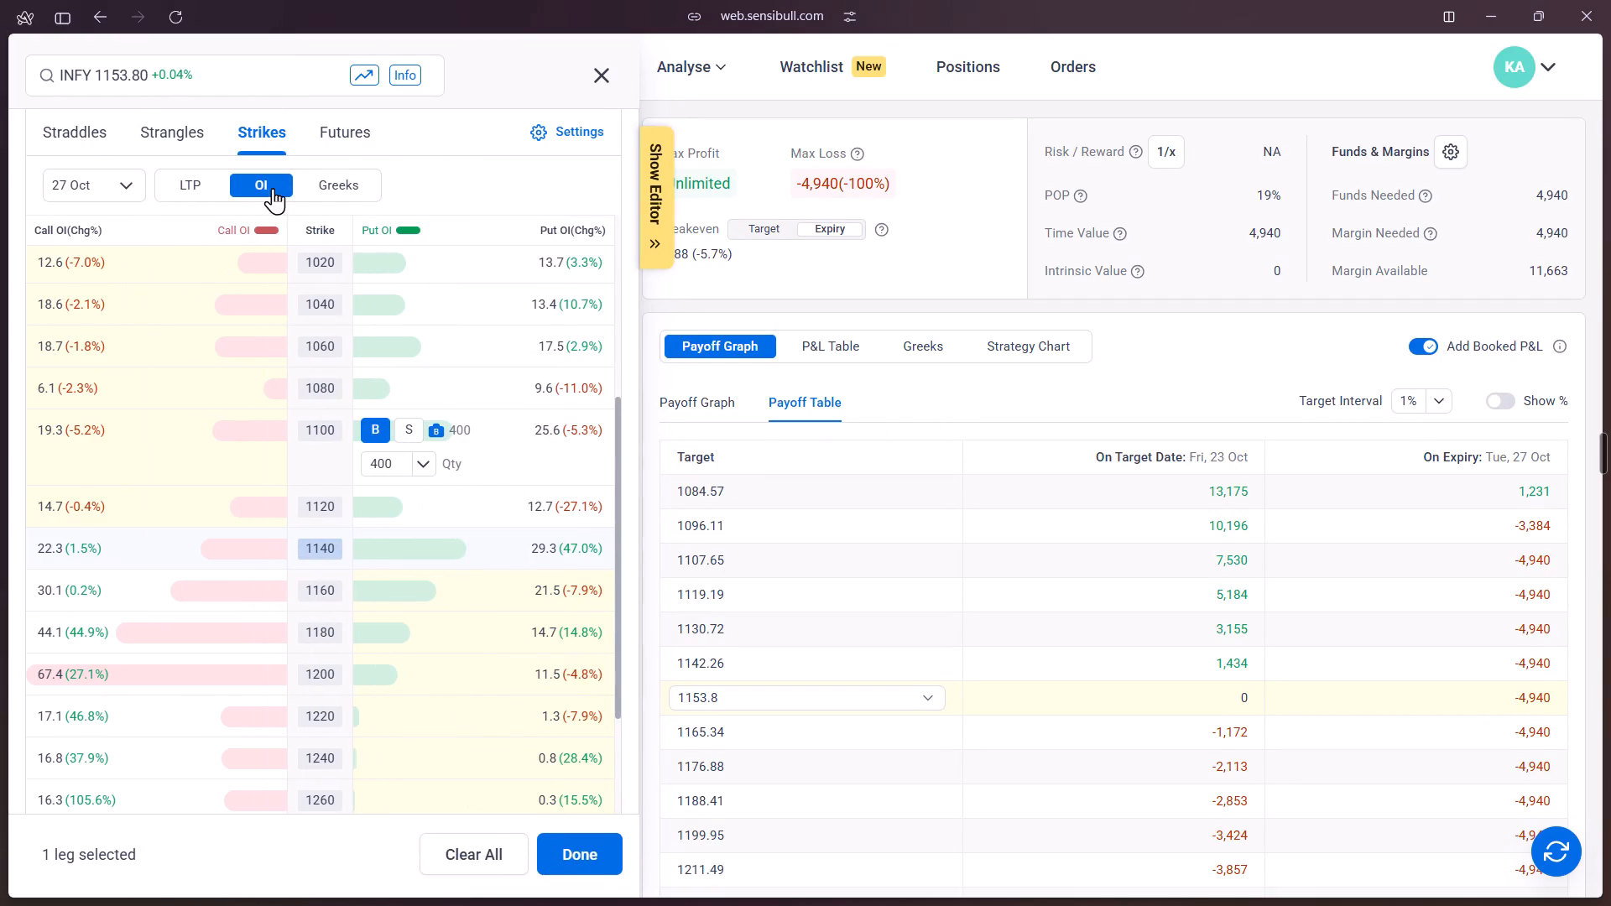
click(353, 183)
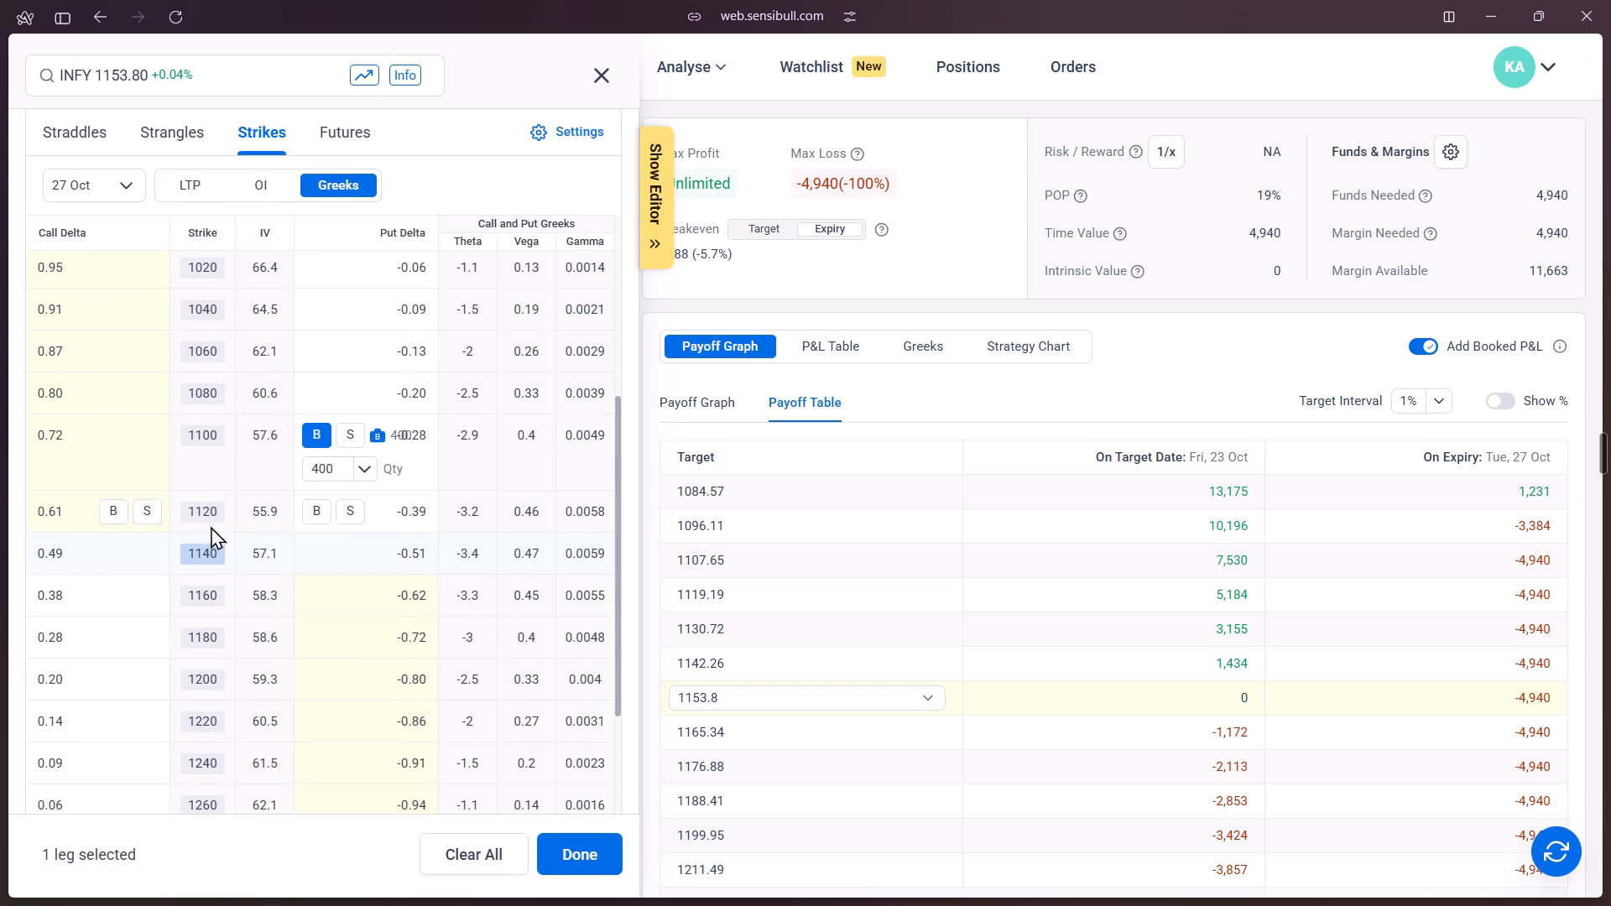
scroll(207, 550, down, 1)
scroll(207, 550, up, 2)
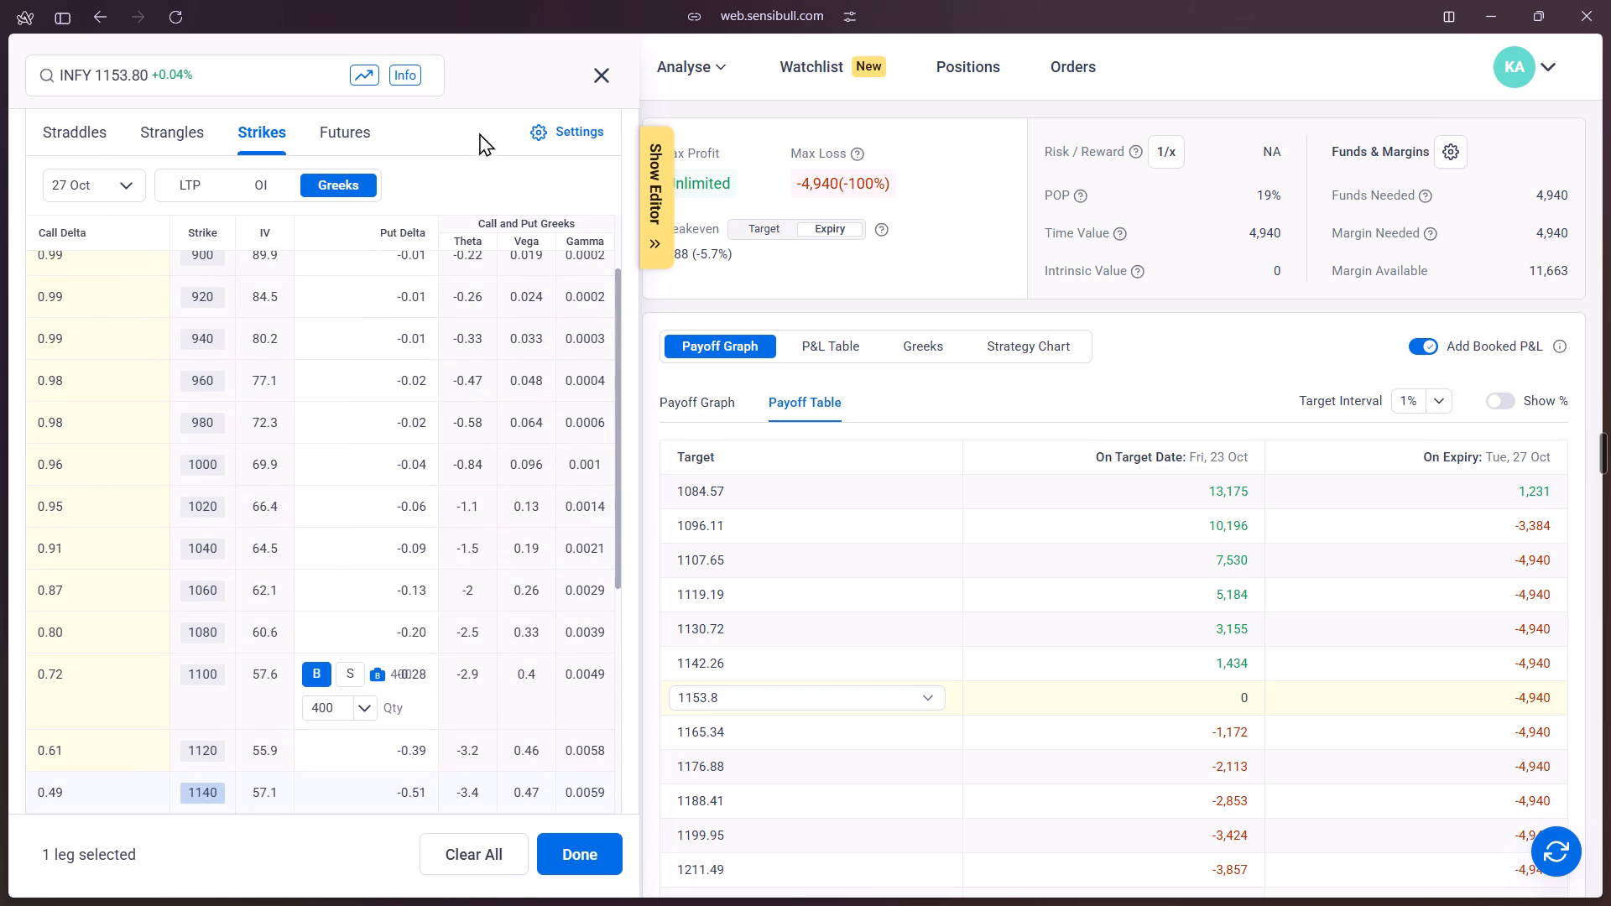
Finish the strike selection, keeping the single 1100 put buy leg.
click(549, 846)
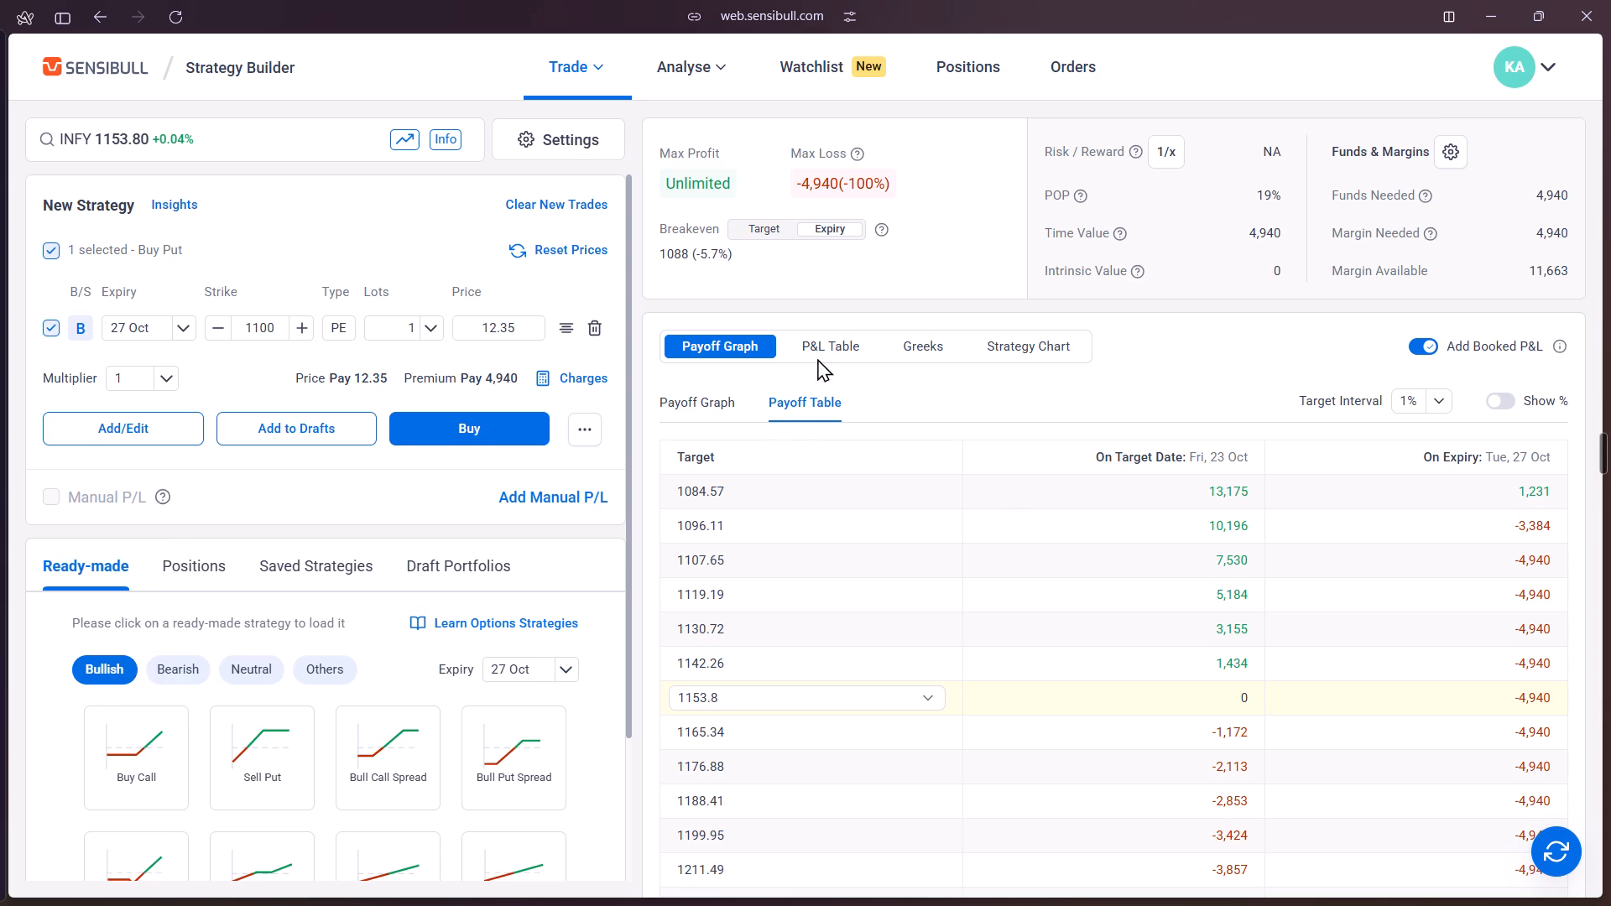
Examine the strategy's payoff graph along with its strikewise IVs, Greeks and standard deviation figures.
click(730, 404)
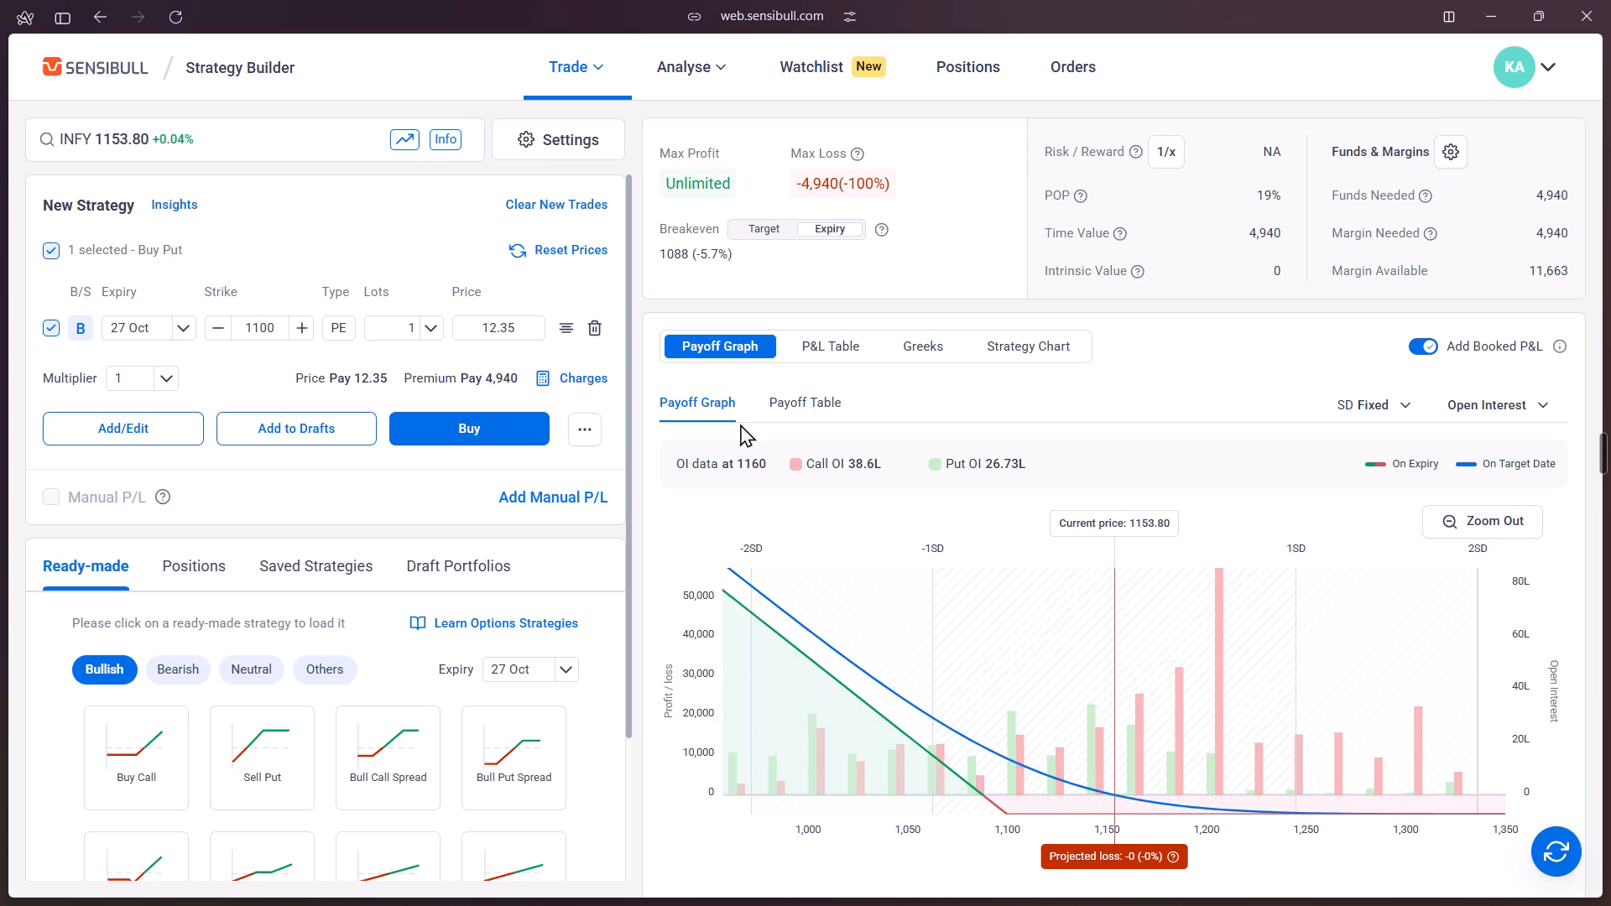
scroll(709, 608, down, 2)
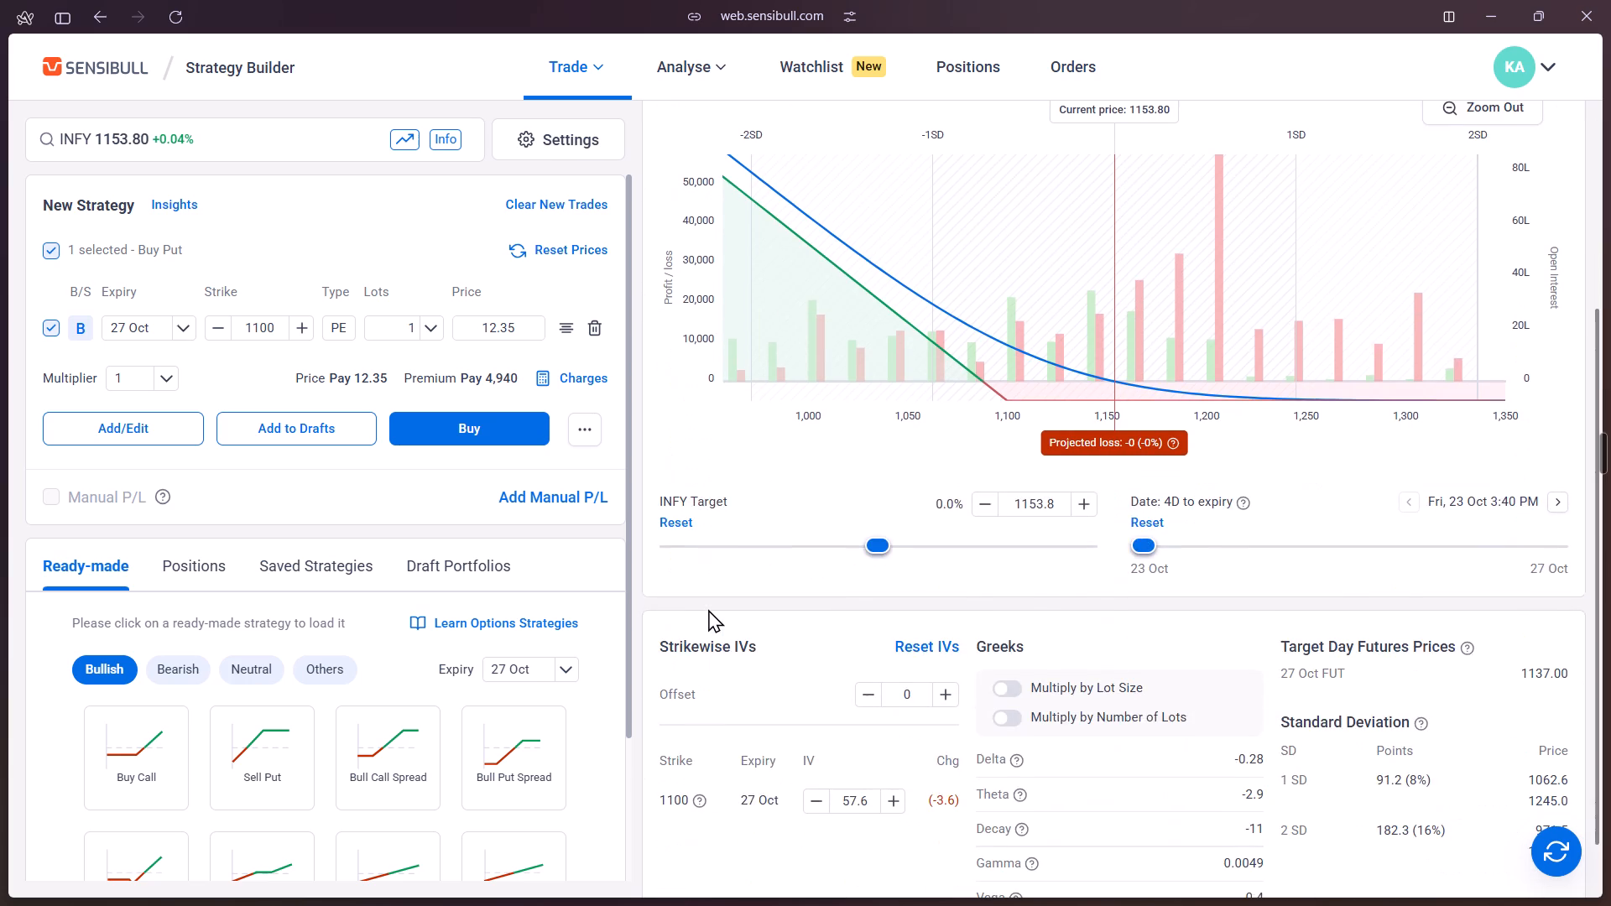
scroll(708, 609, down, 1)
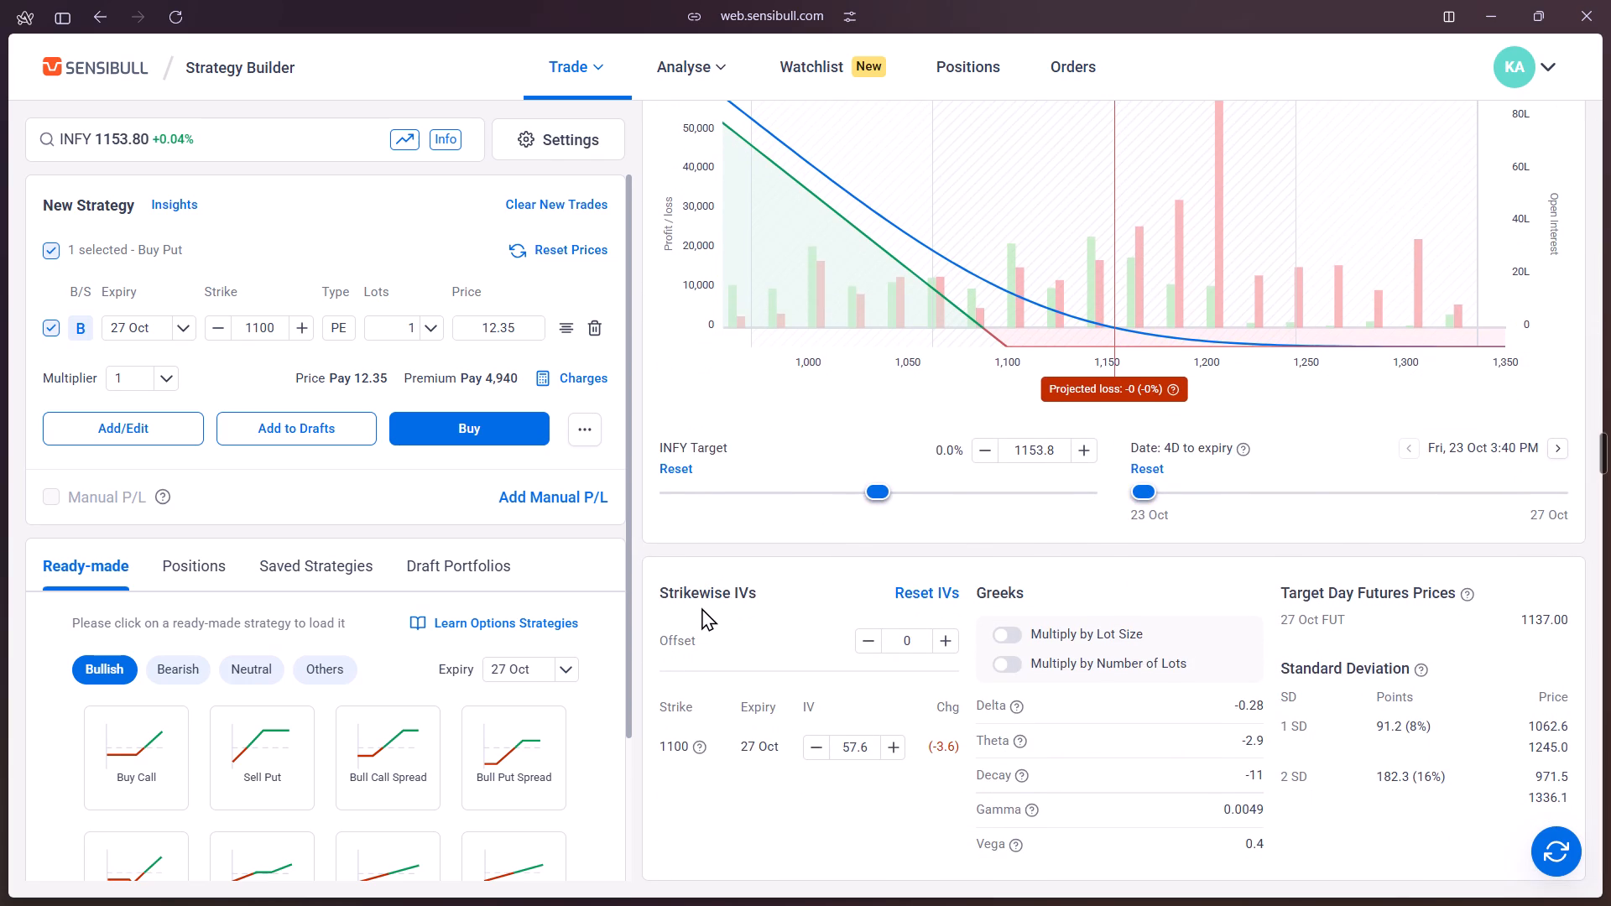
Display the P&L Table for the 27 Oct 1100 PE buy position.
scroll(701, 607, up, 2)
click(832, 352)
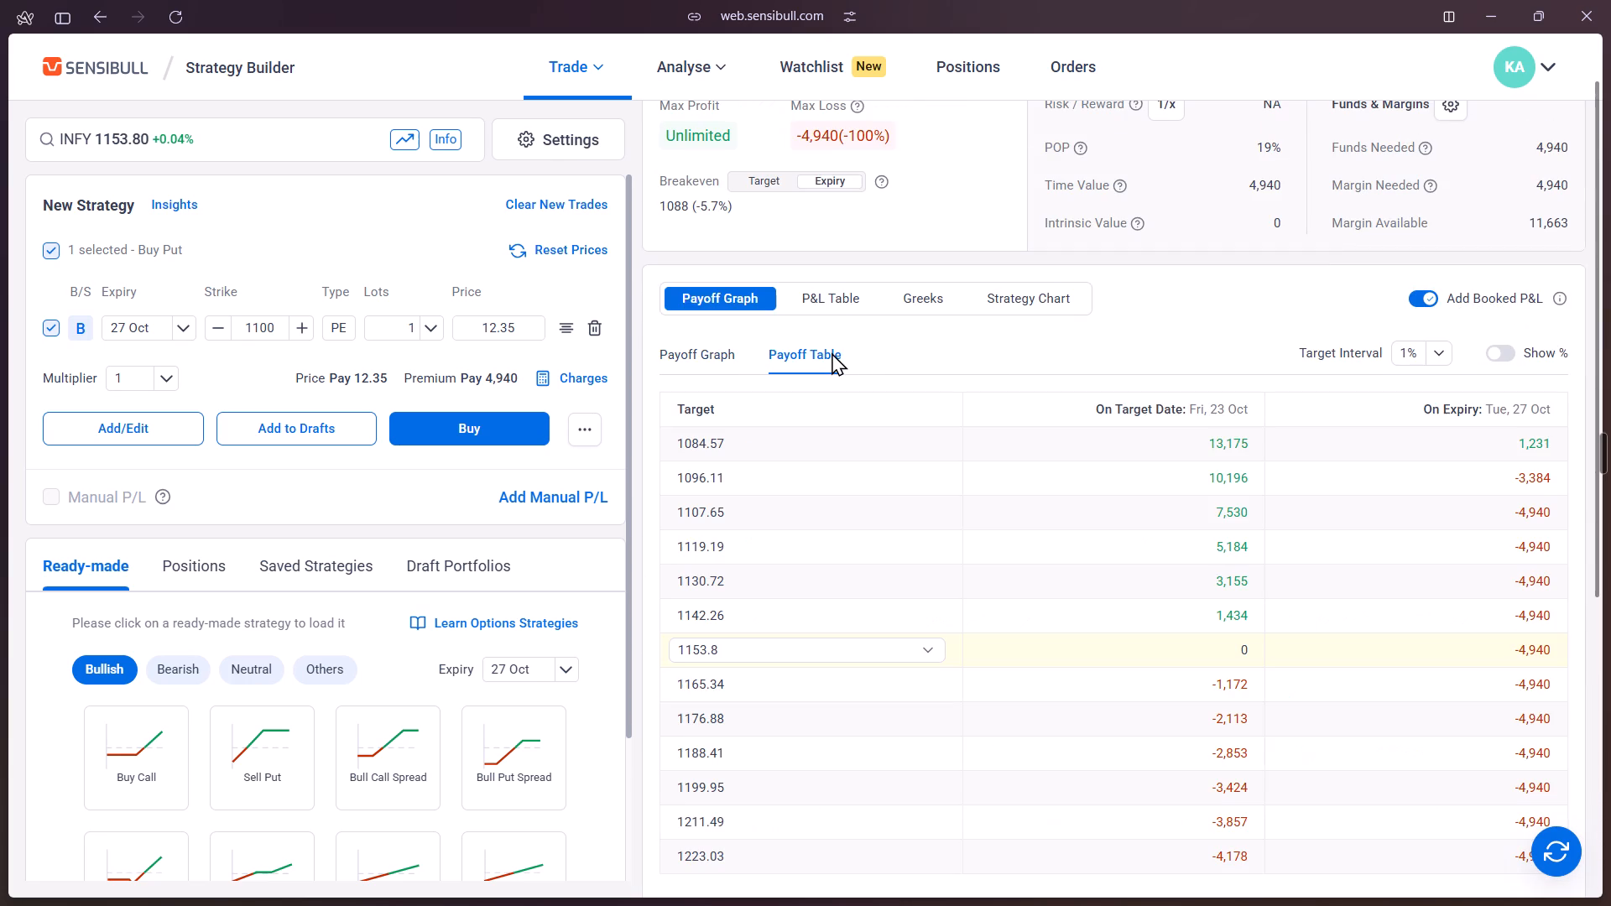
click(839, 303)
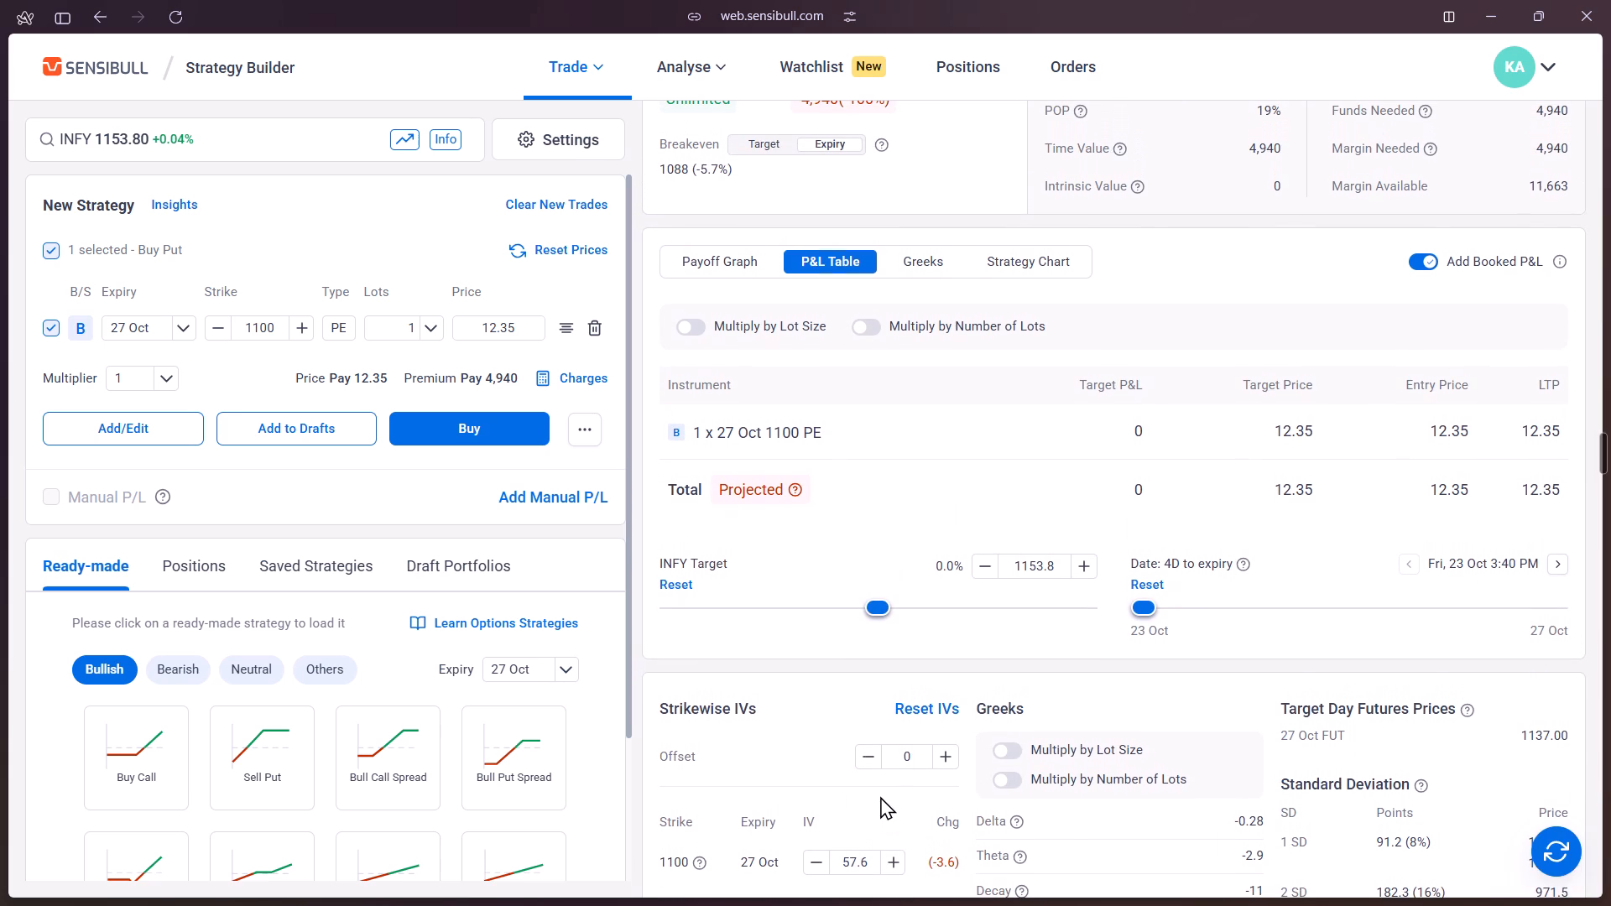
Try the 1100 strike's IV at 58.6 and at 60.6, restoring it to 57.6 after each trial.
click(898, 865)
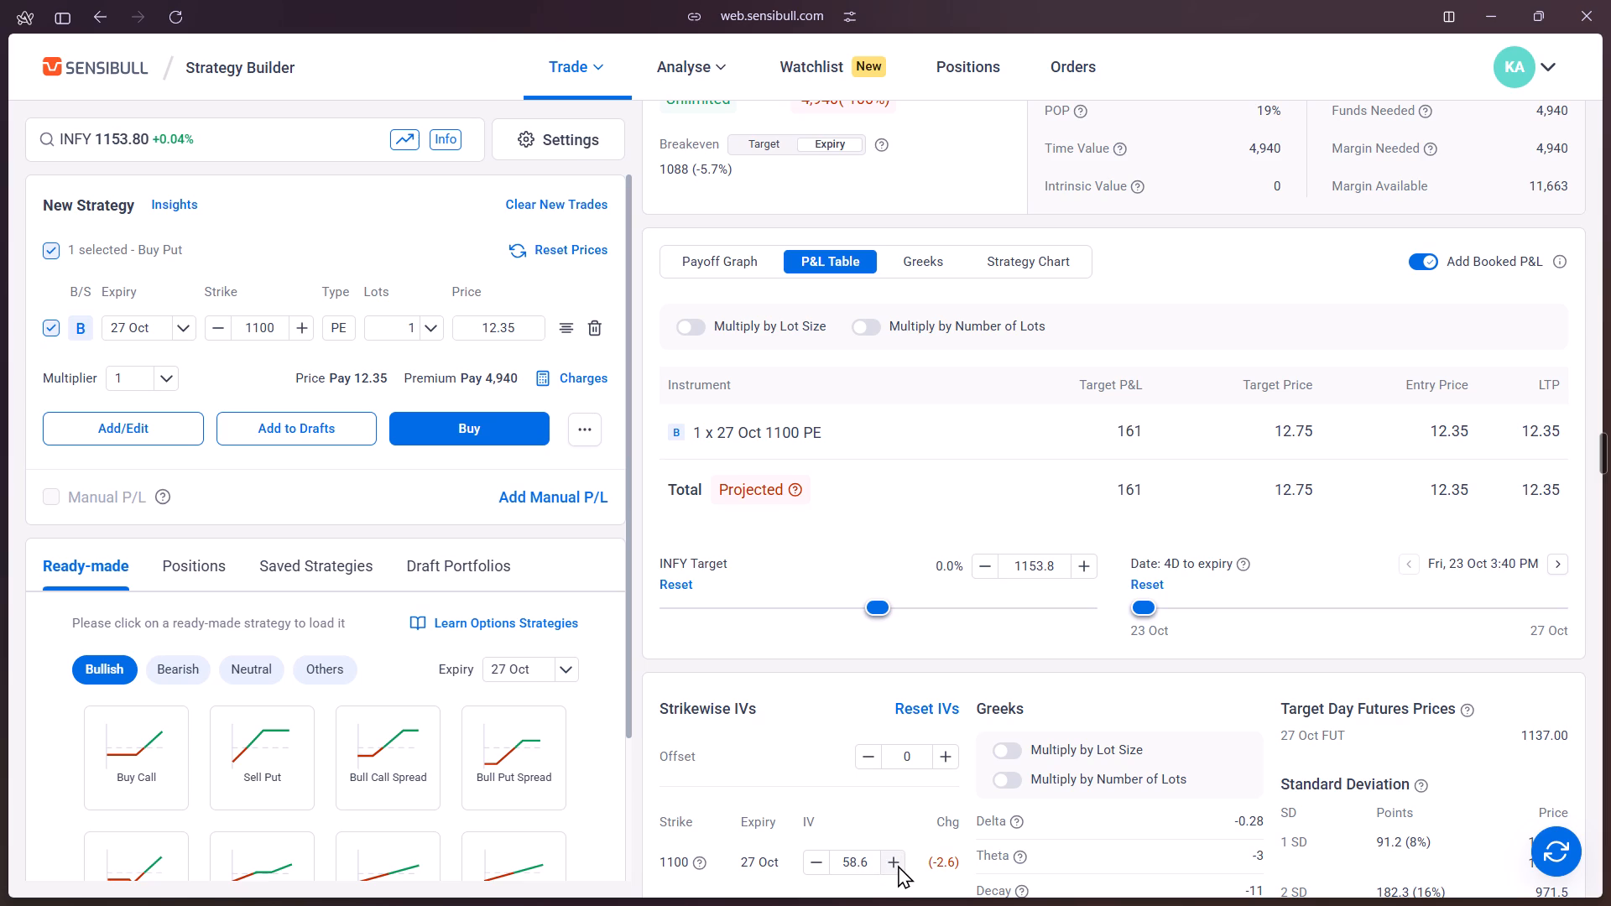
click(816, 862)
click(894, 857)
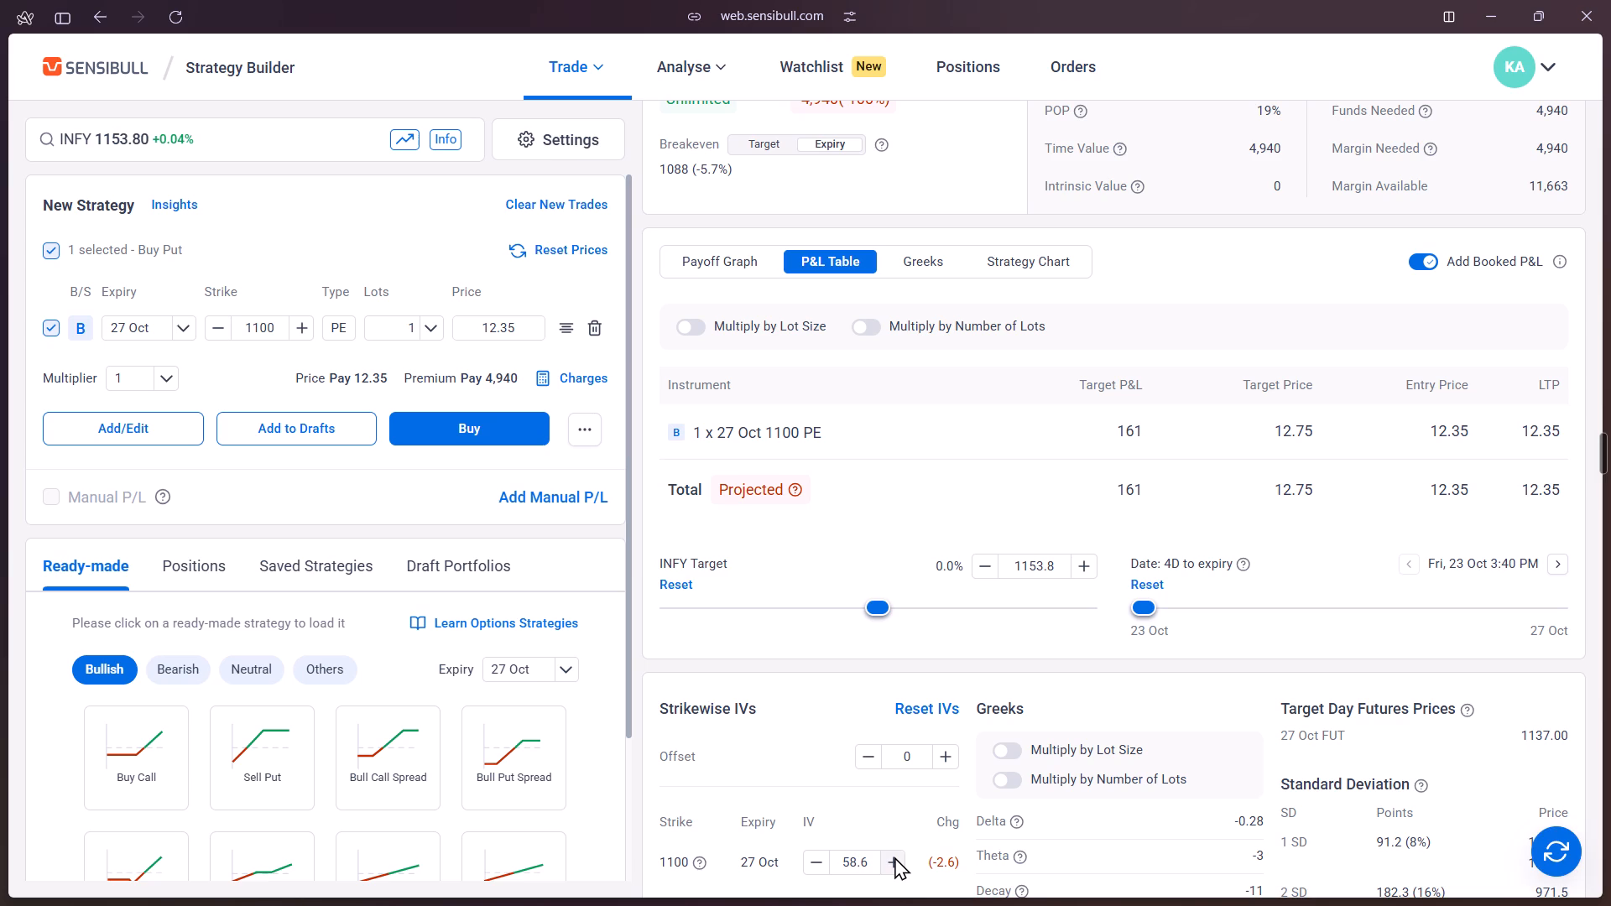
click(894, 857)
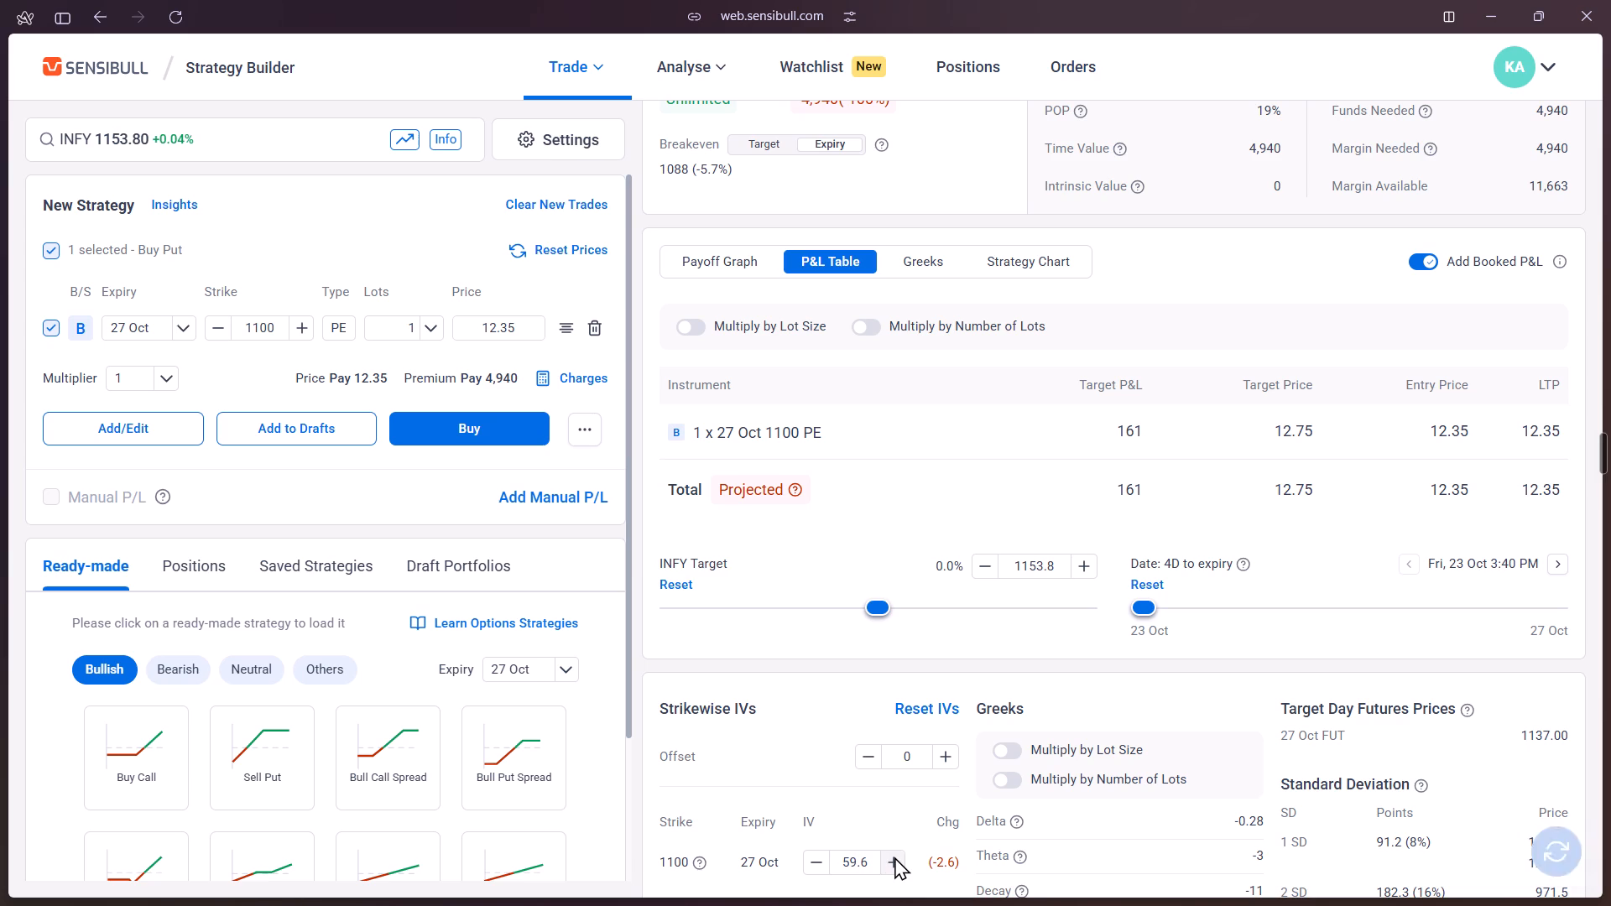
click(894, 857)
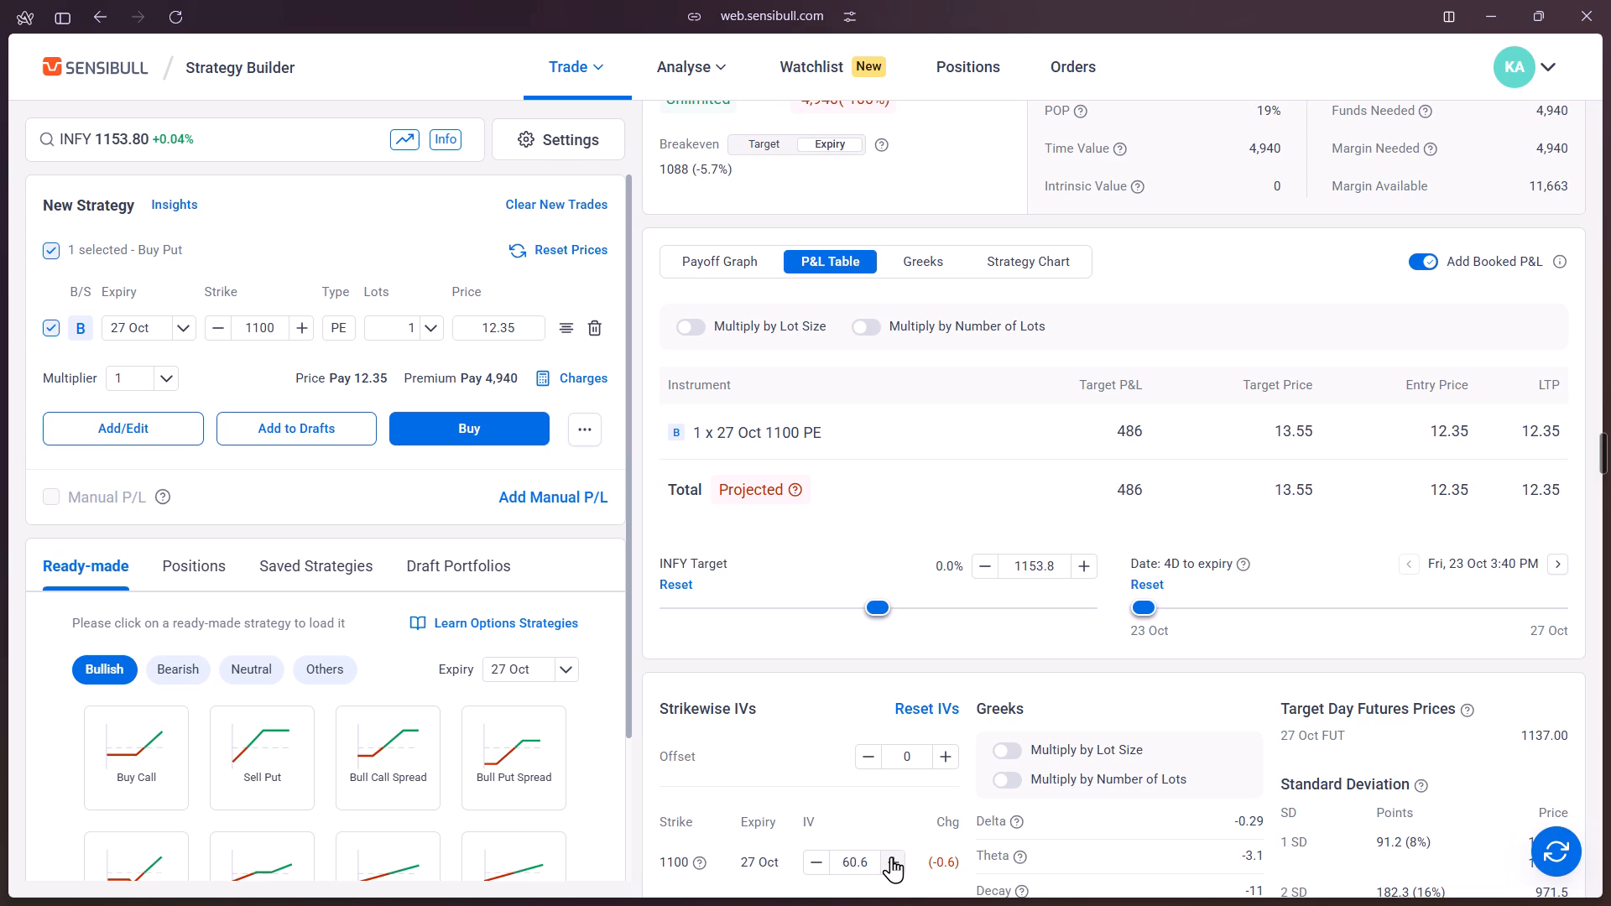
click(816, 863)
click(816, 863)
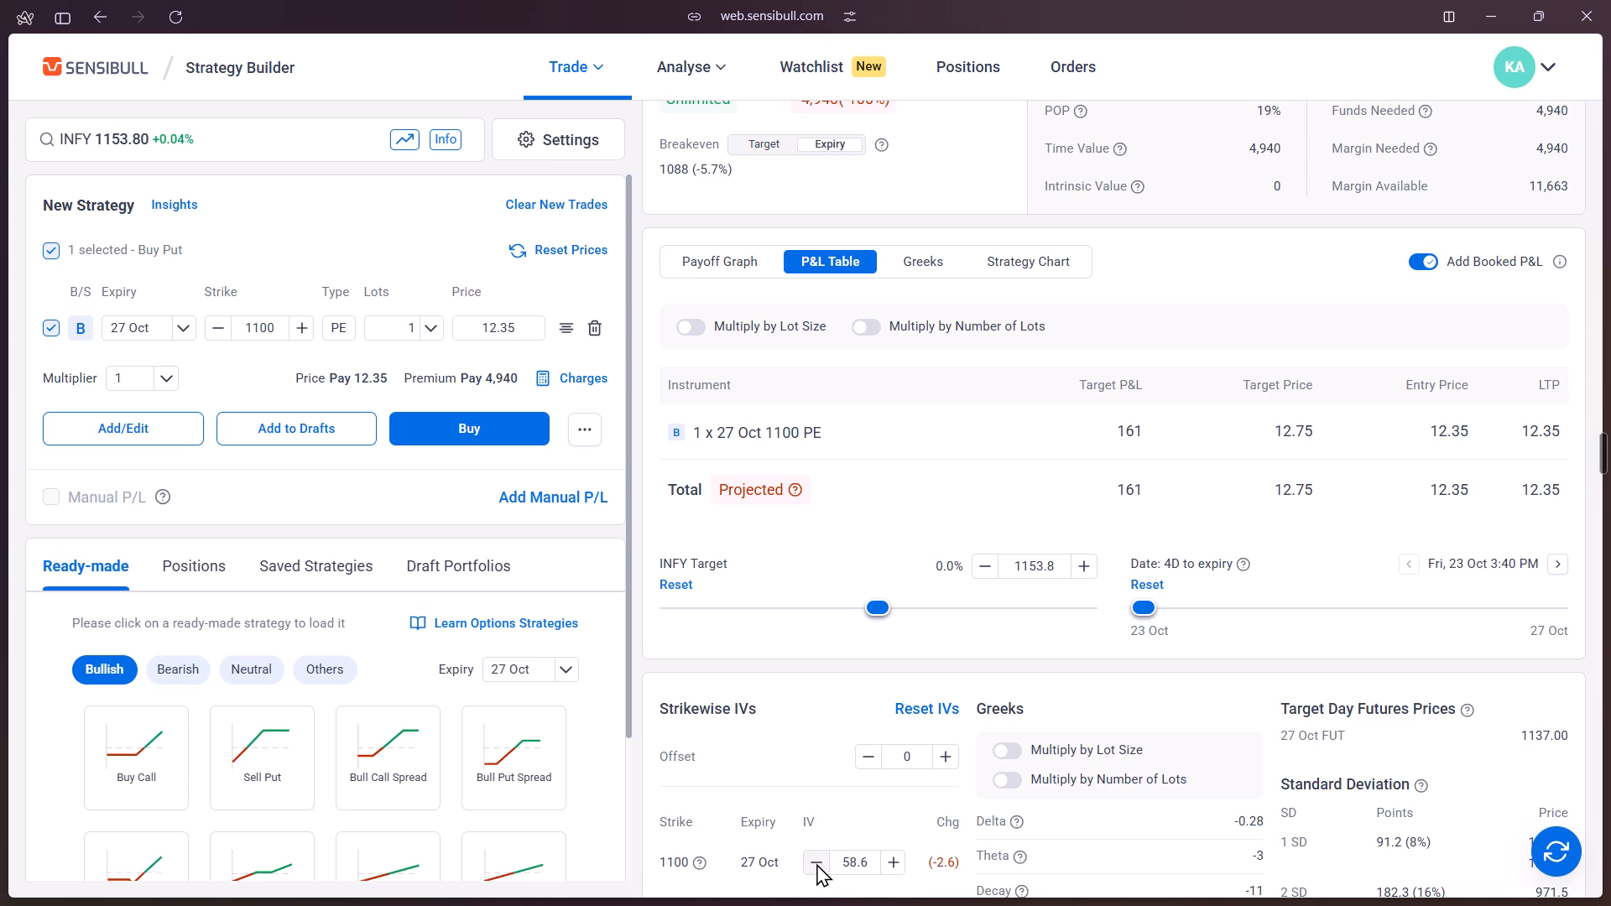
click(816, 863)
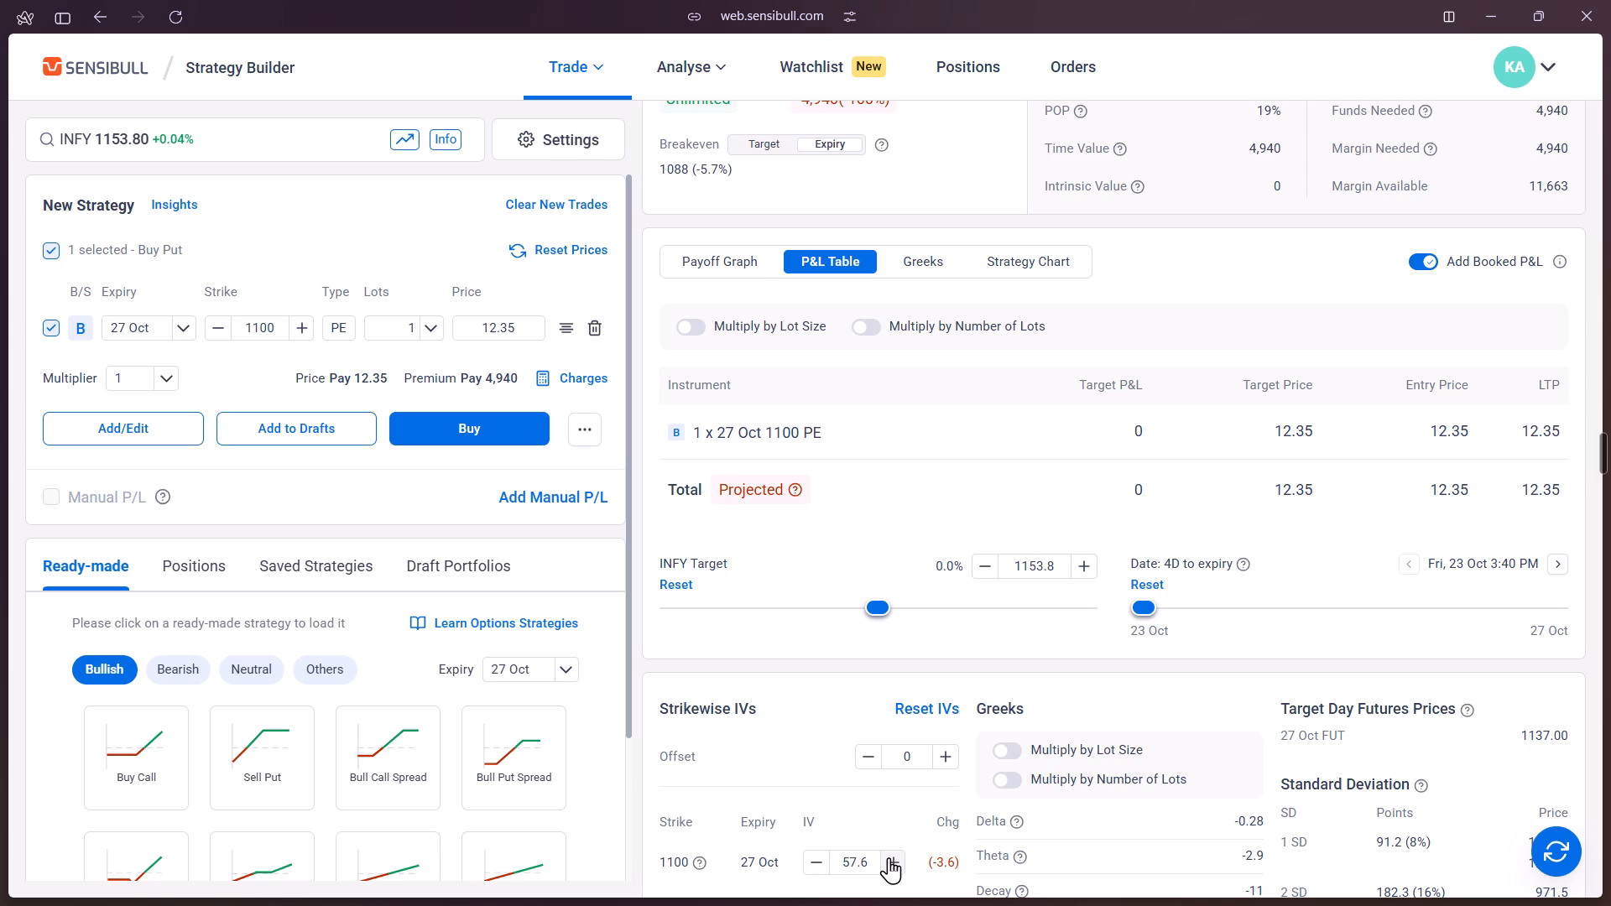
Raise the 1100 strike's IV to 59.6 in one-point increments.
click(889, 860)
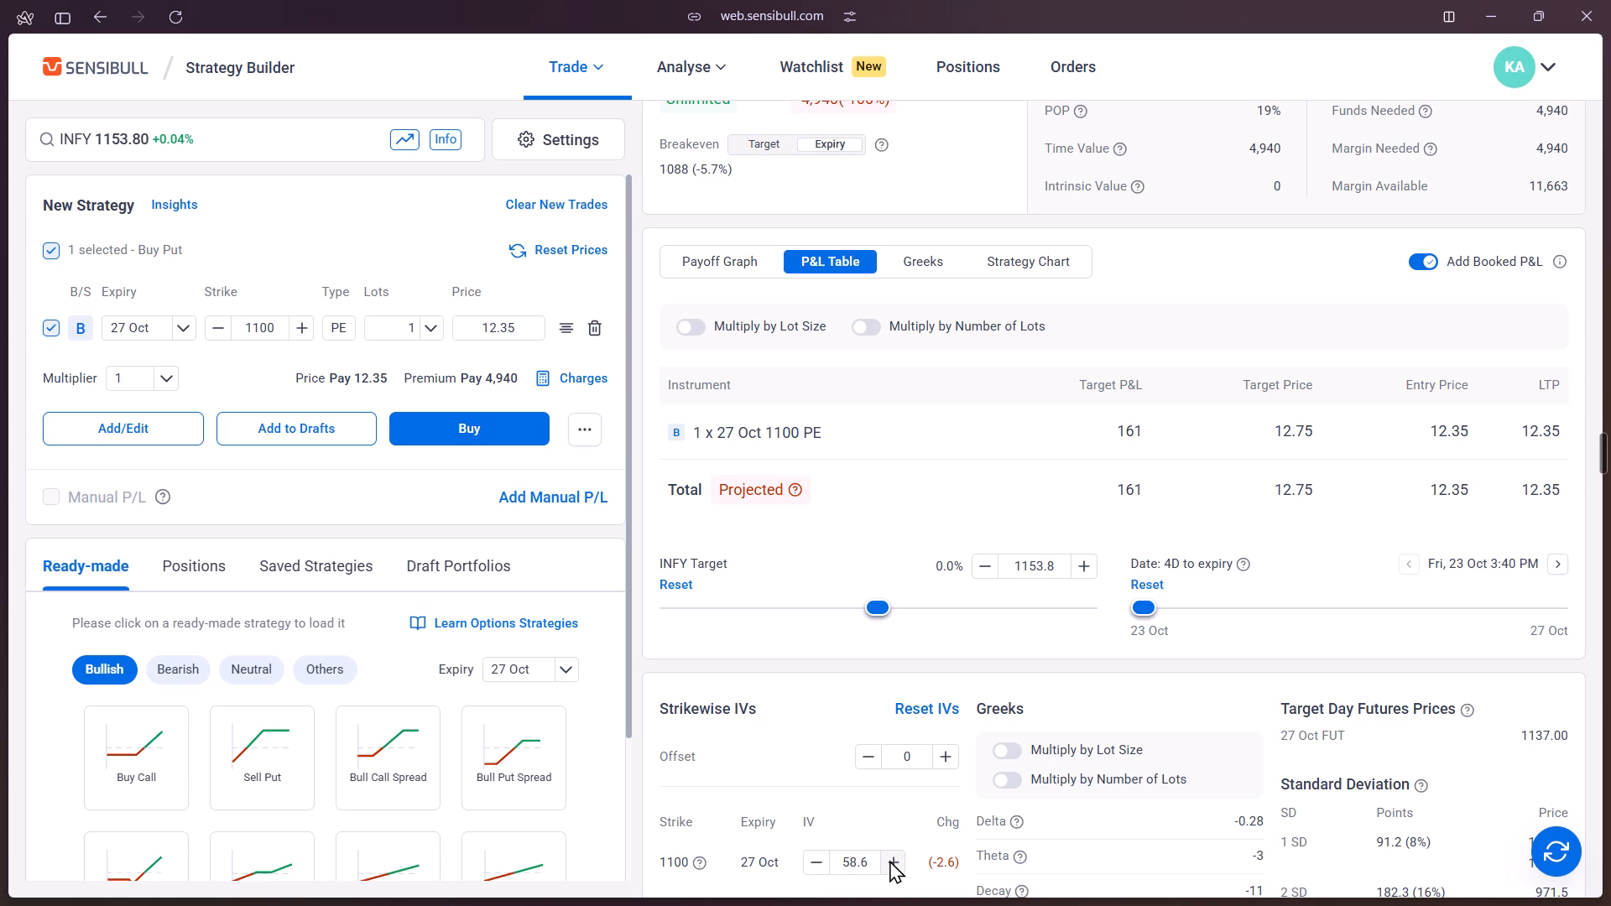
click(889, 860)
Raise the 1100 strike's IV to 65.6 in one-point increments, keeping the P&L table and Greeks in view.
scroll(1030, 857, down, 1)
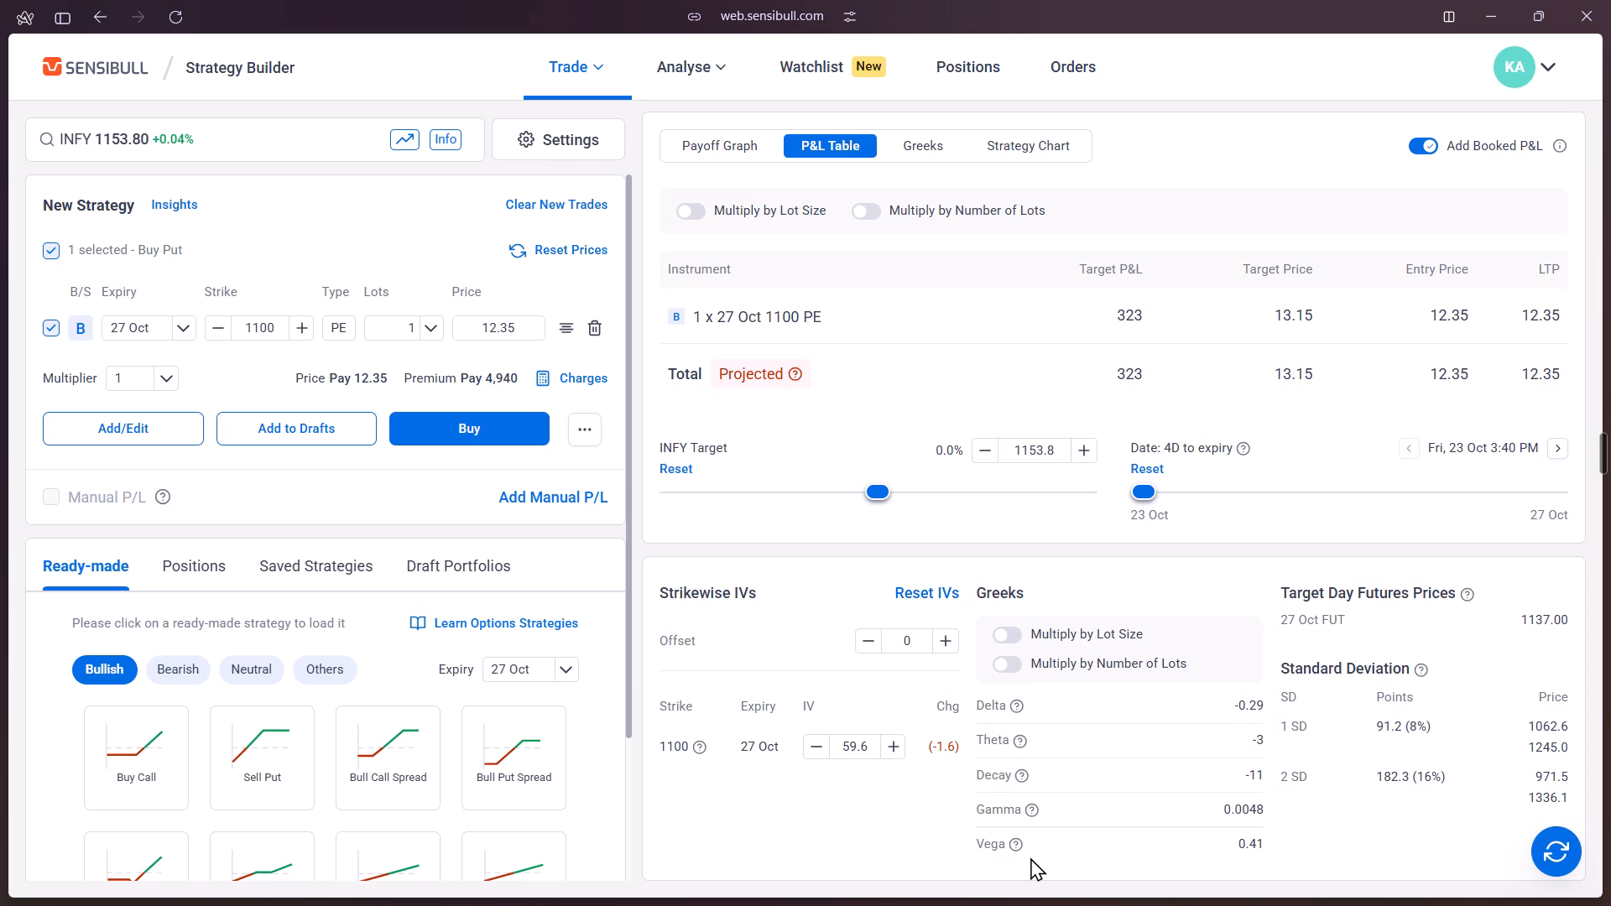
scroll(881, 774, up, 1)
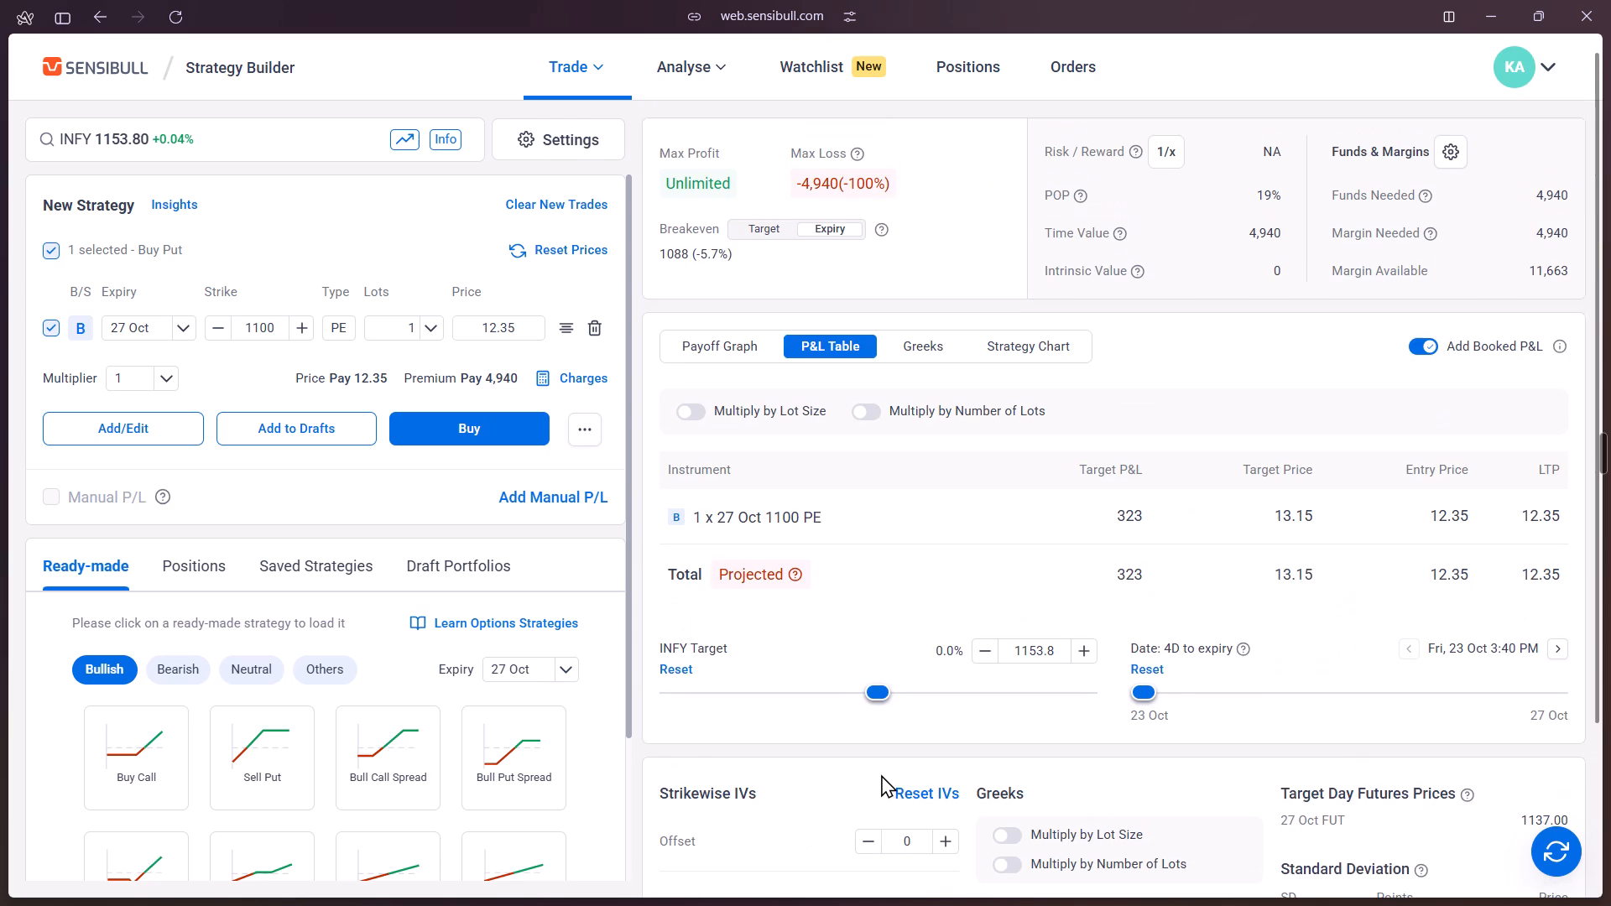
scroll(827, 861, down, 1)
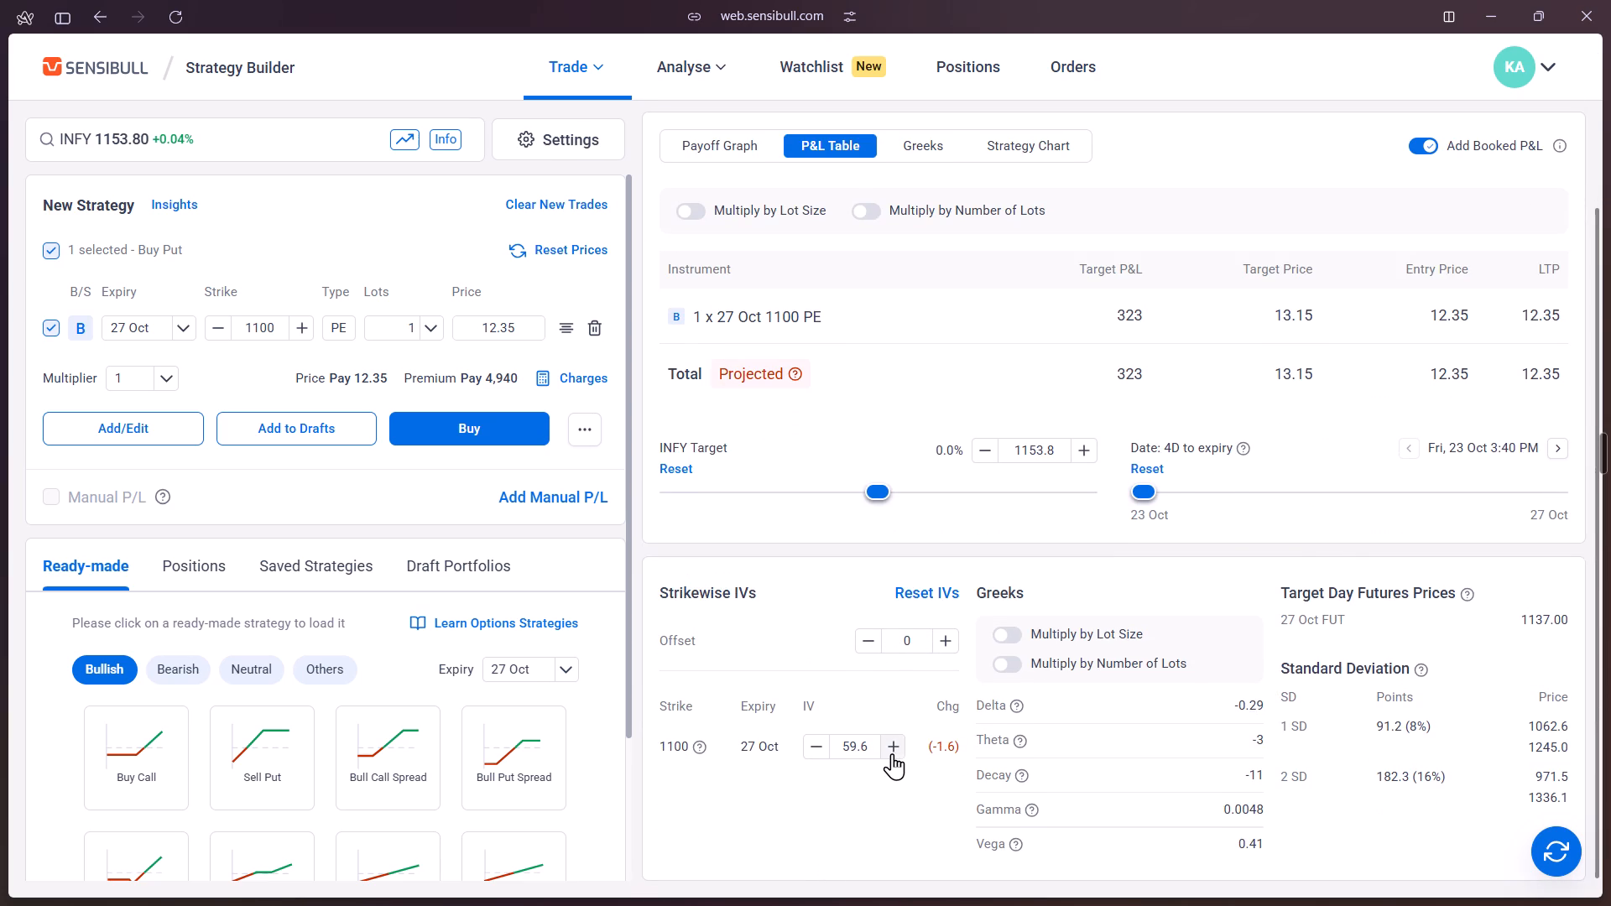
click(892, 753)
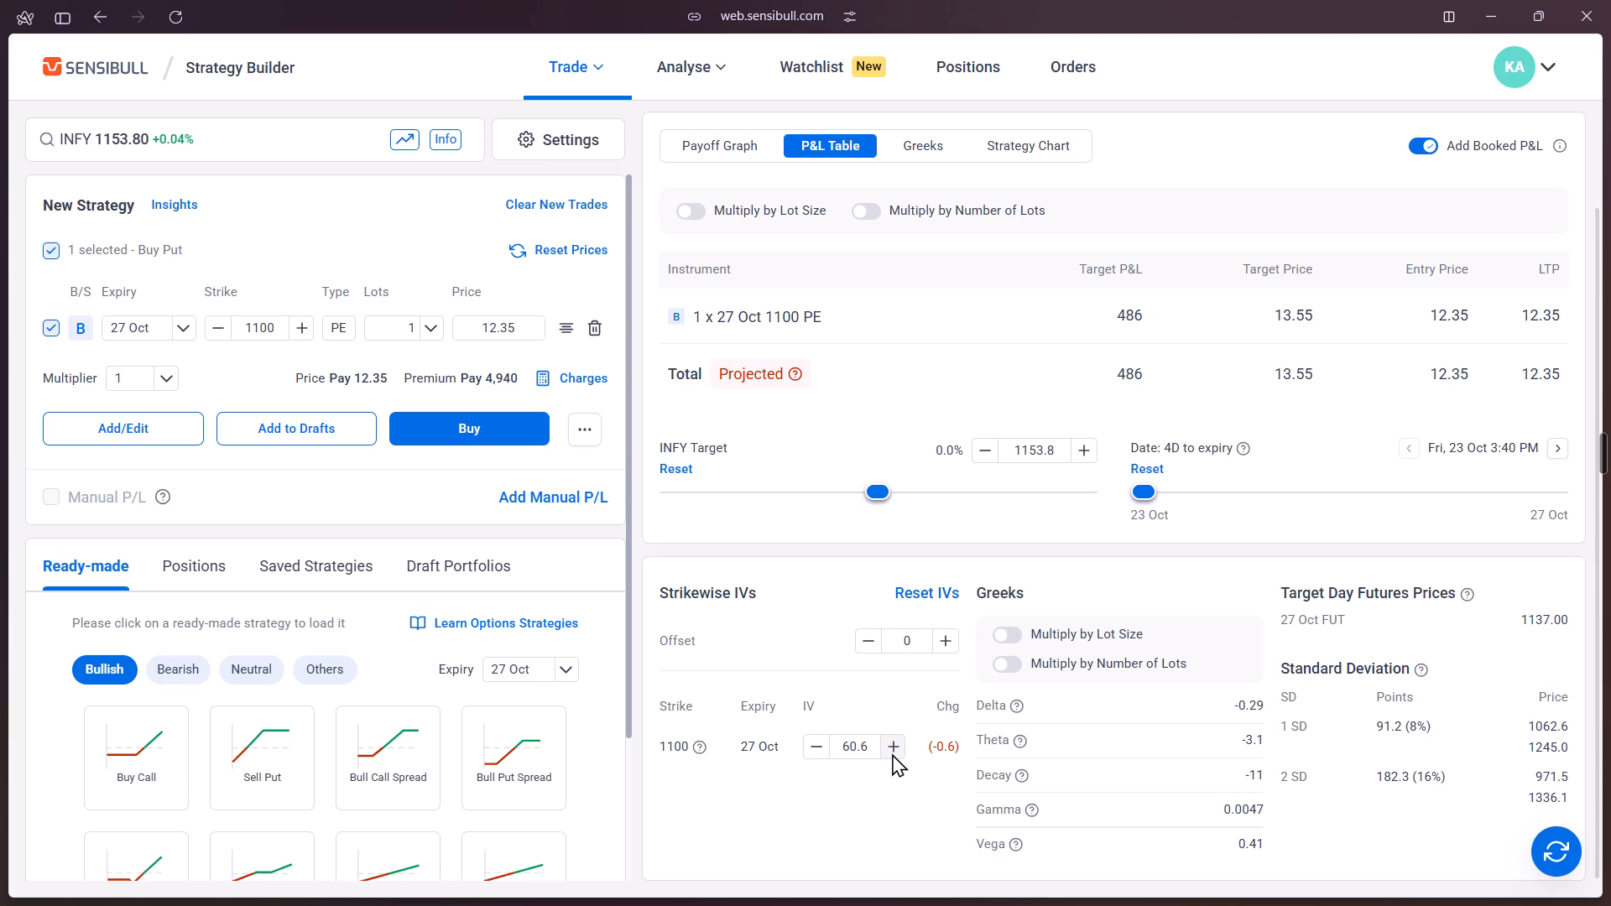
click(892, 753)
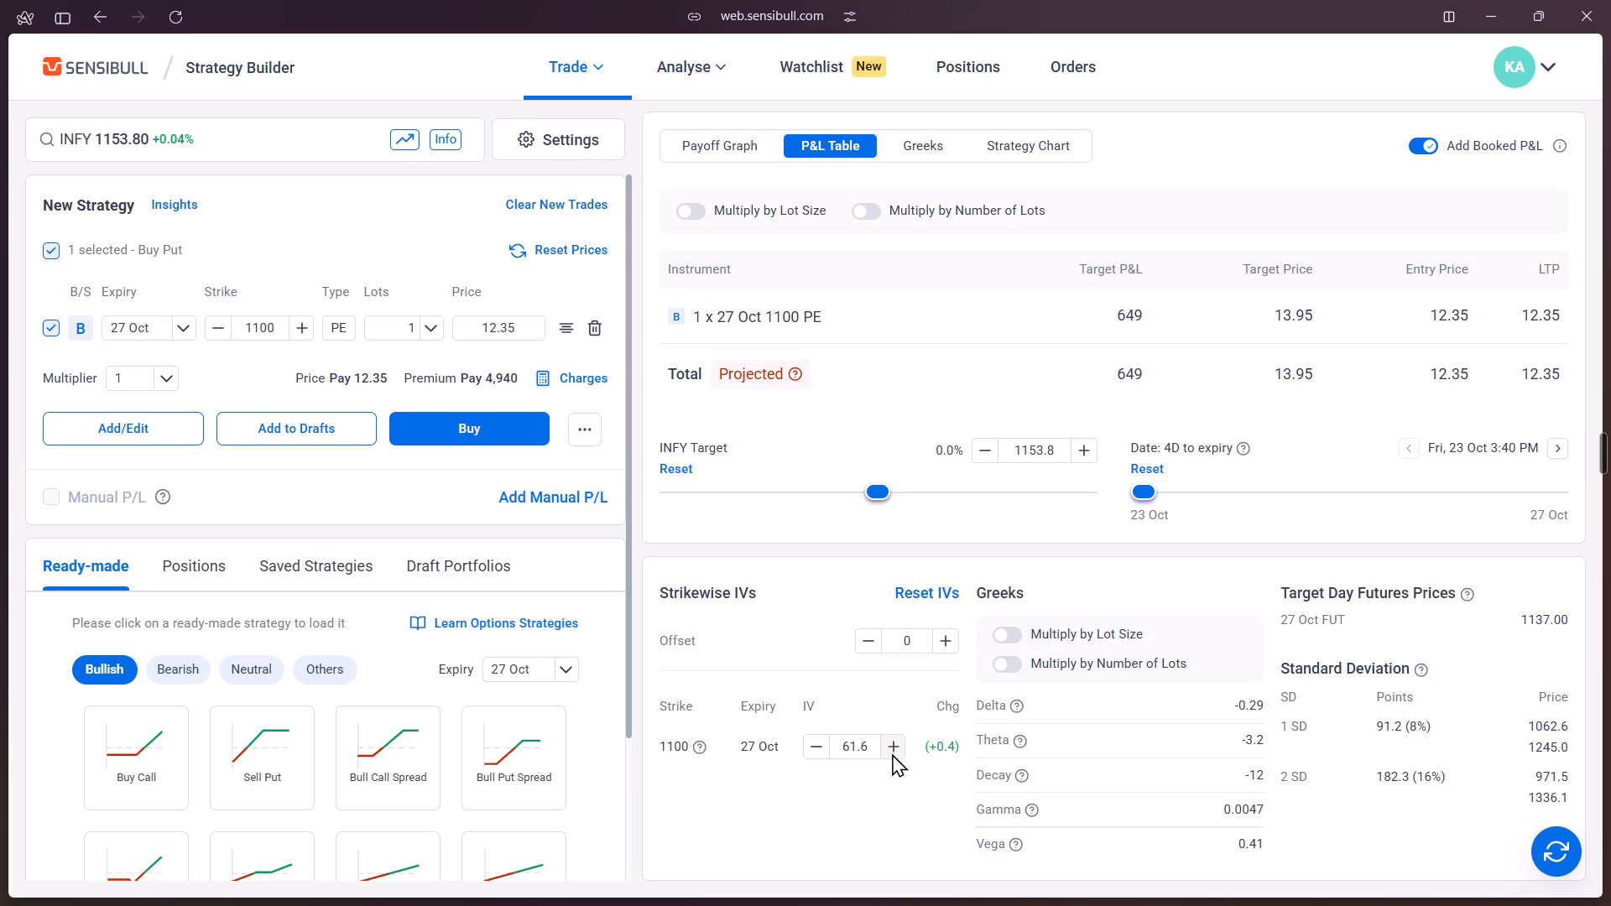
click(892, 753)
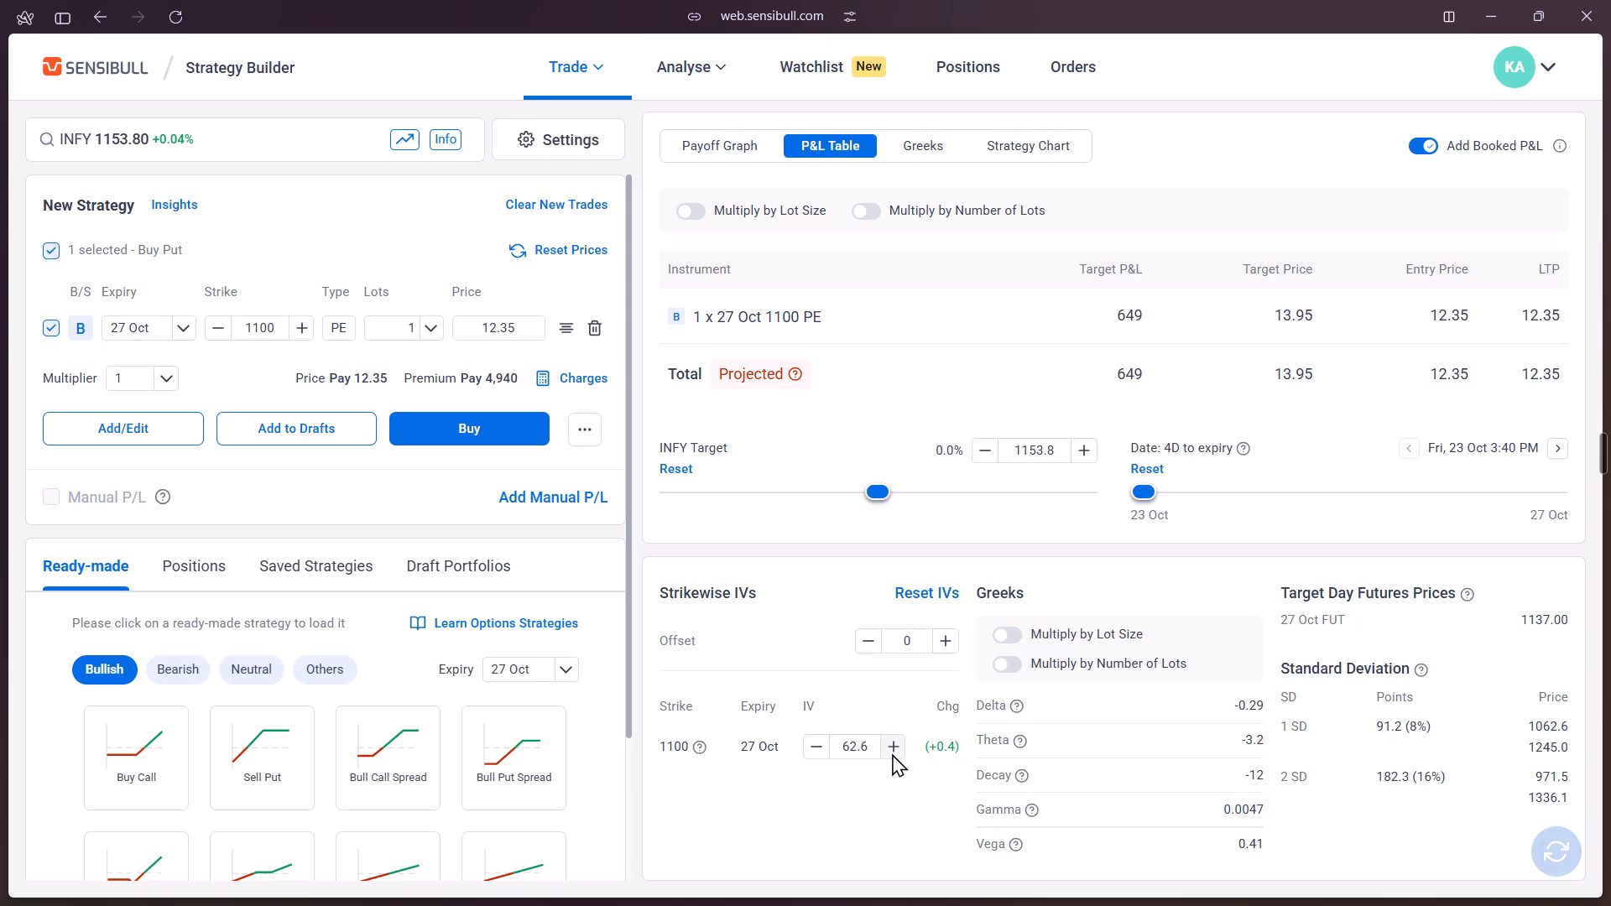
click(892, 753)
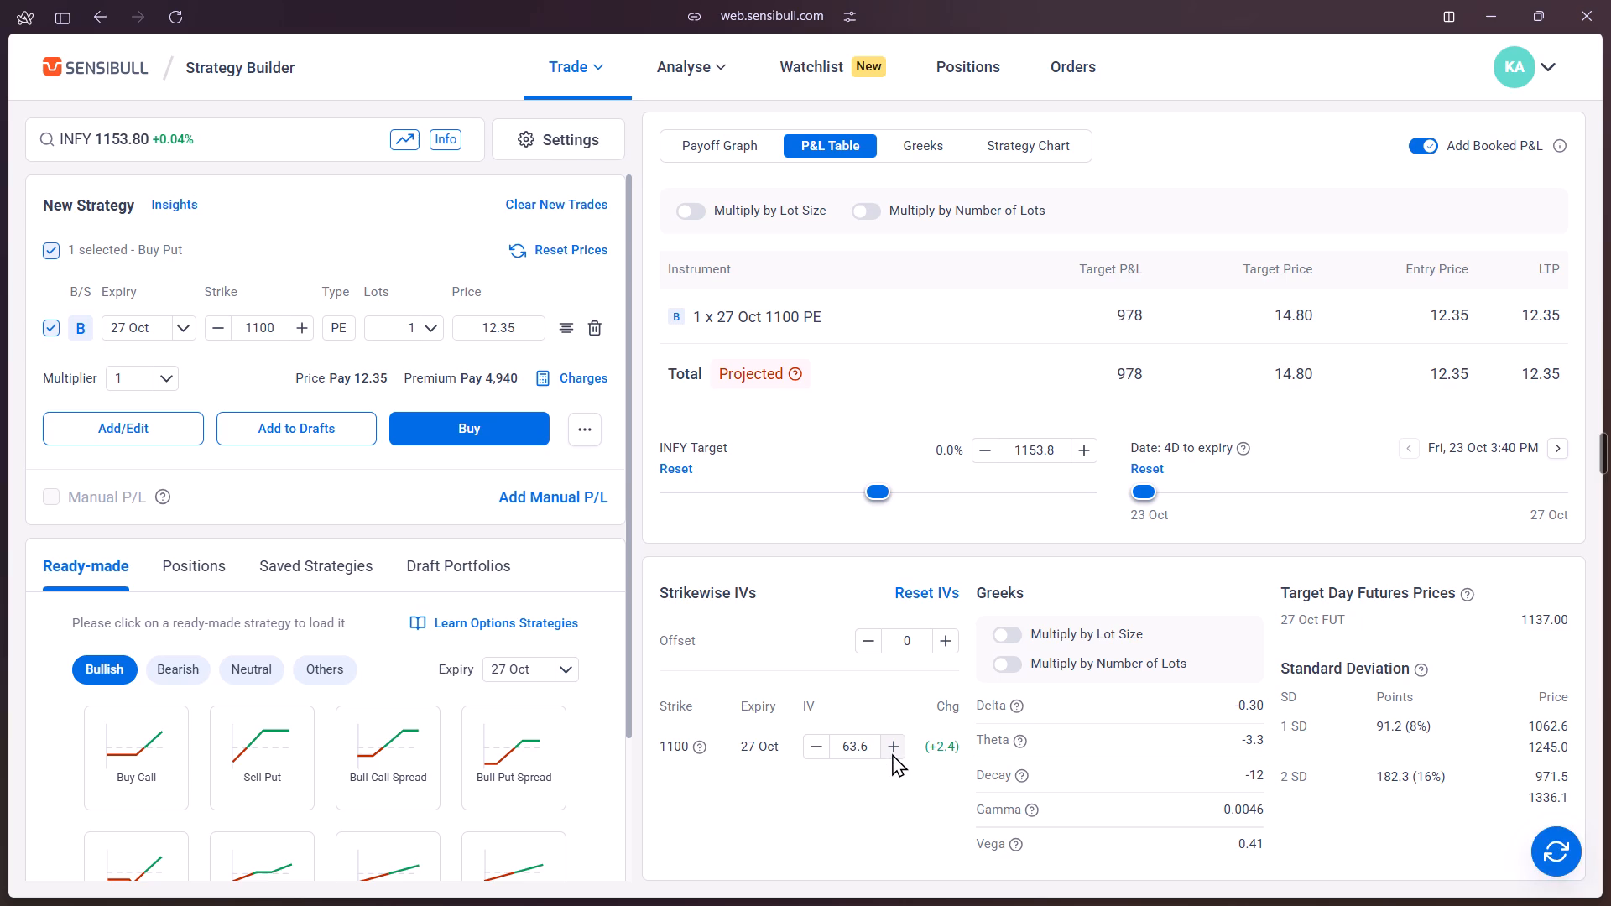
click(892, 753)
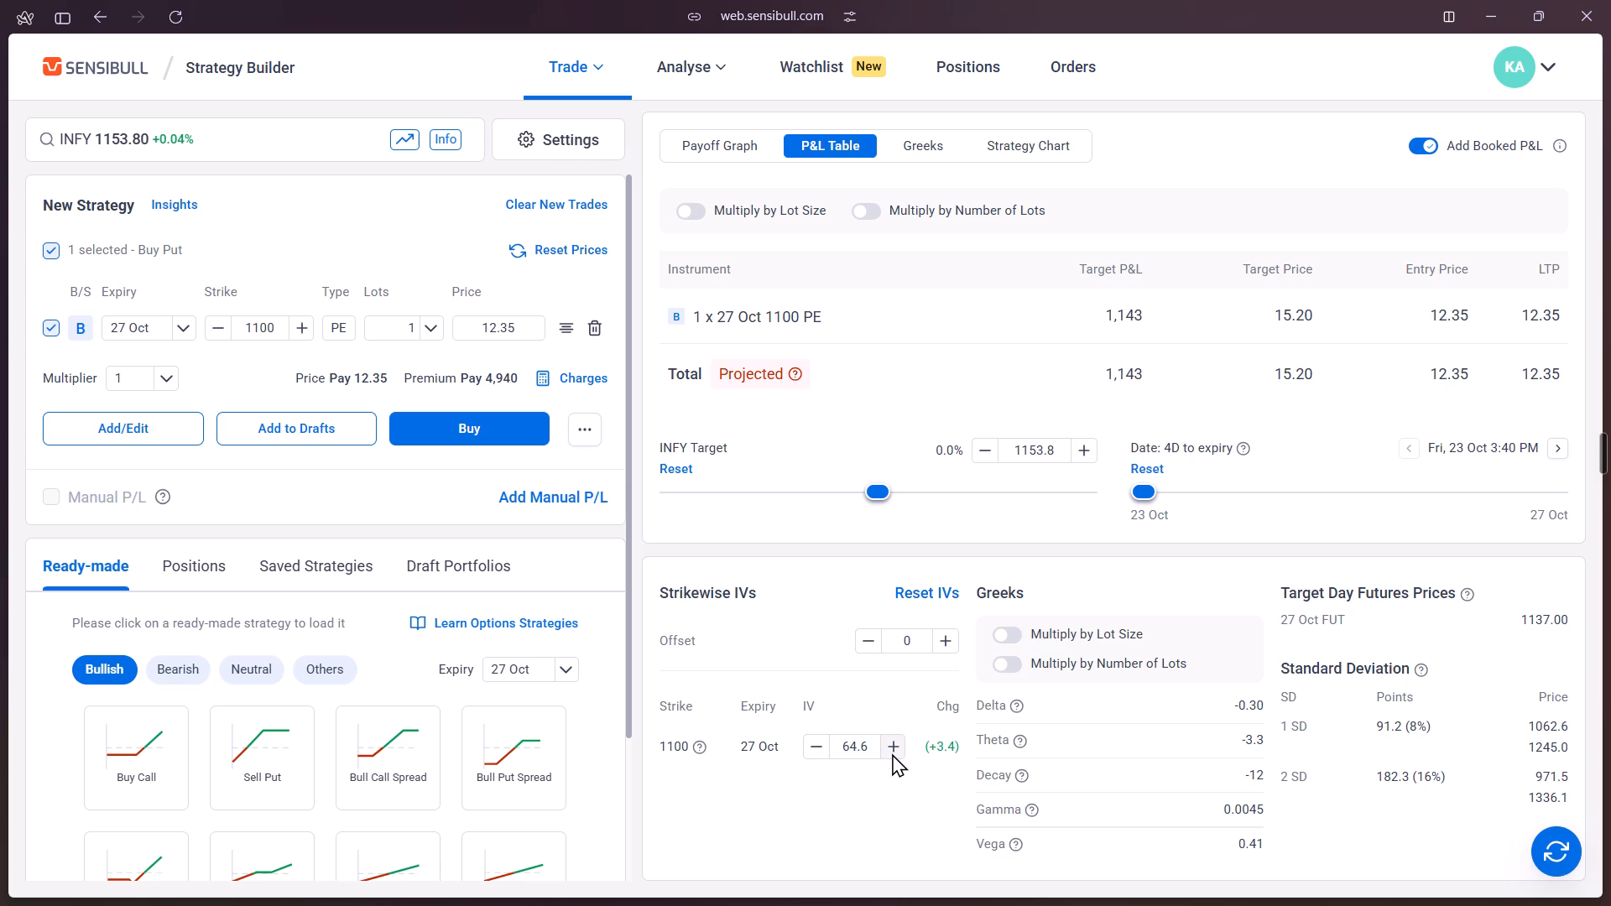
click(892, 753)
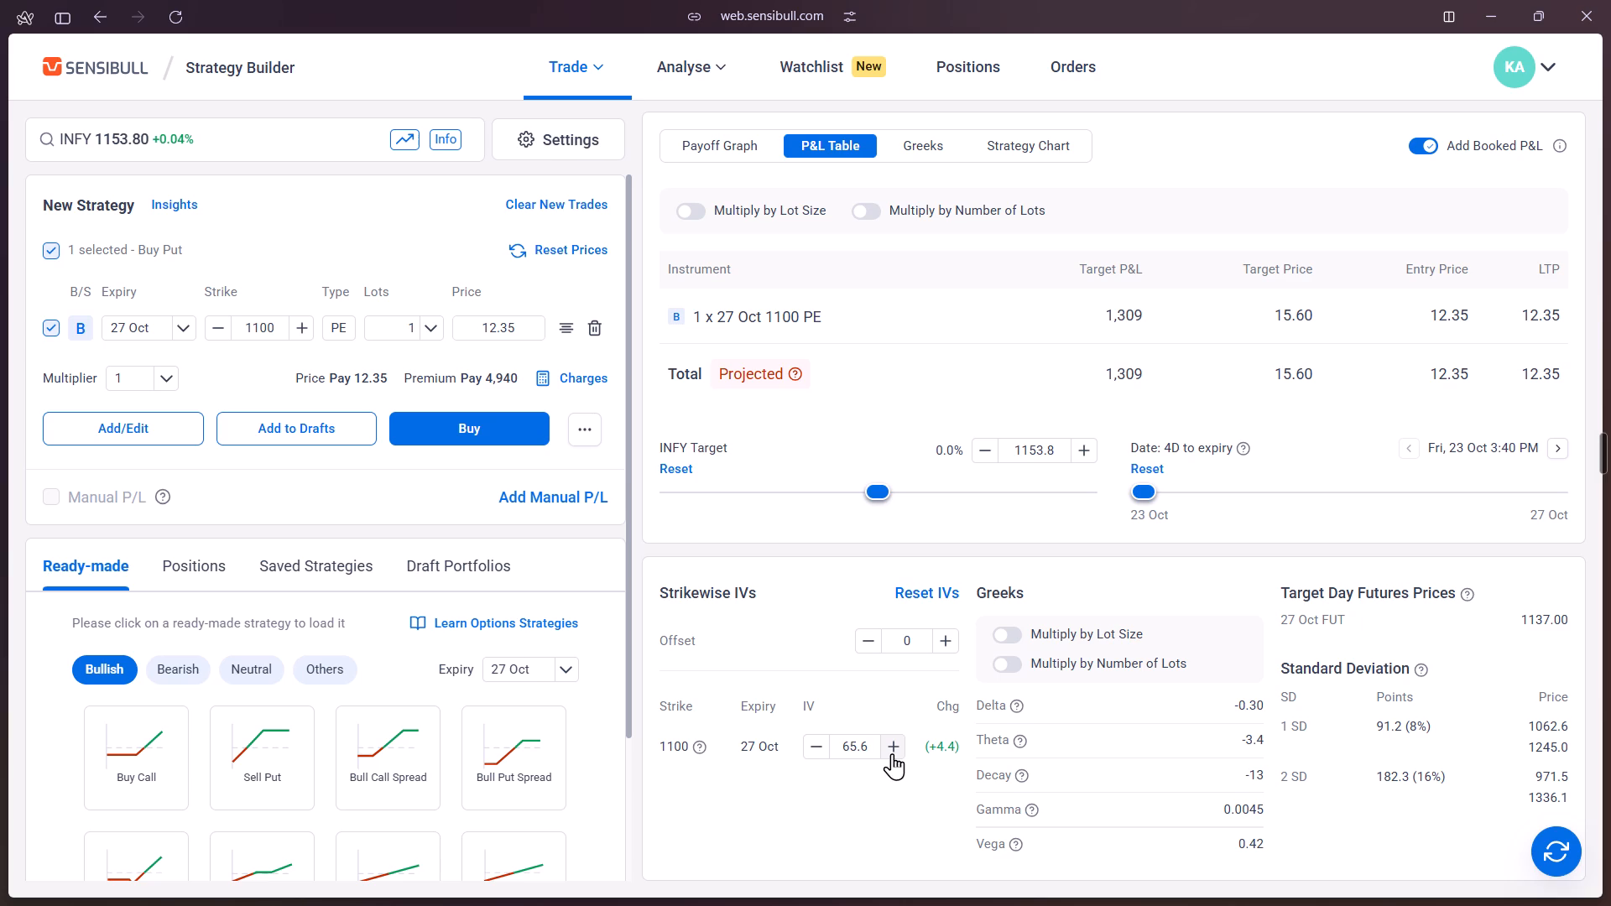
Raise the 1100 strike's IV to 77.6 in one-point increments, keeping the P&L table and Greeks in view.
click(892, 753)
click(892, 753)
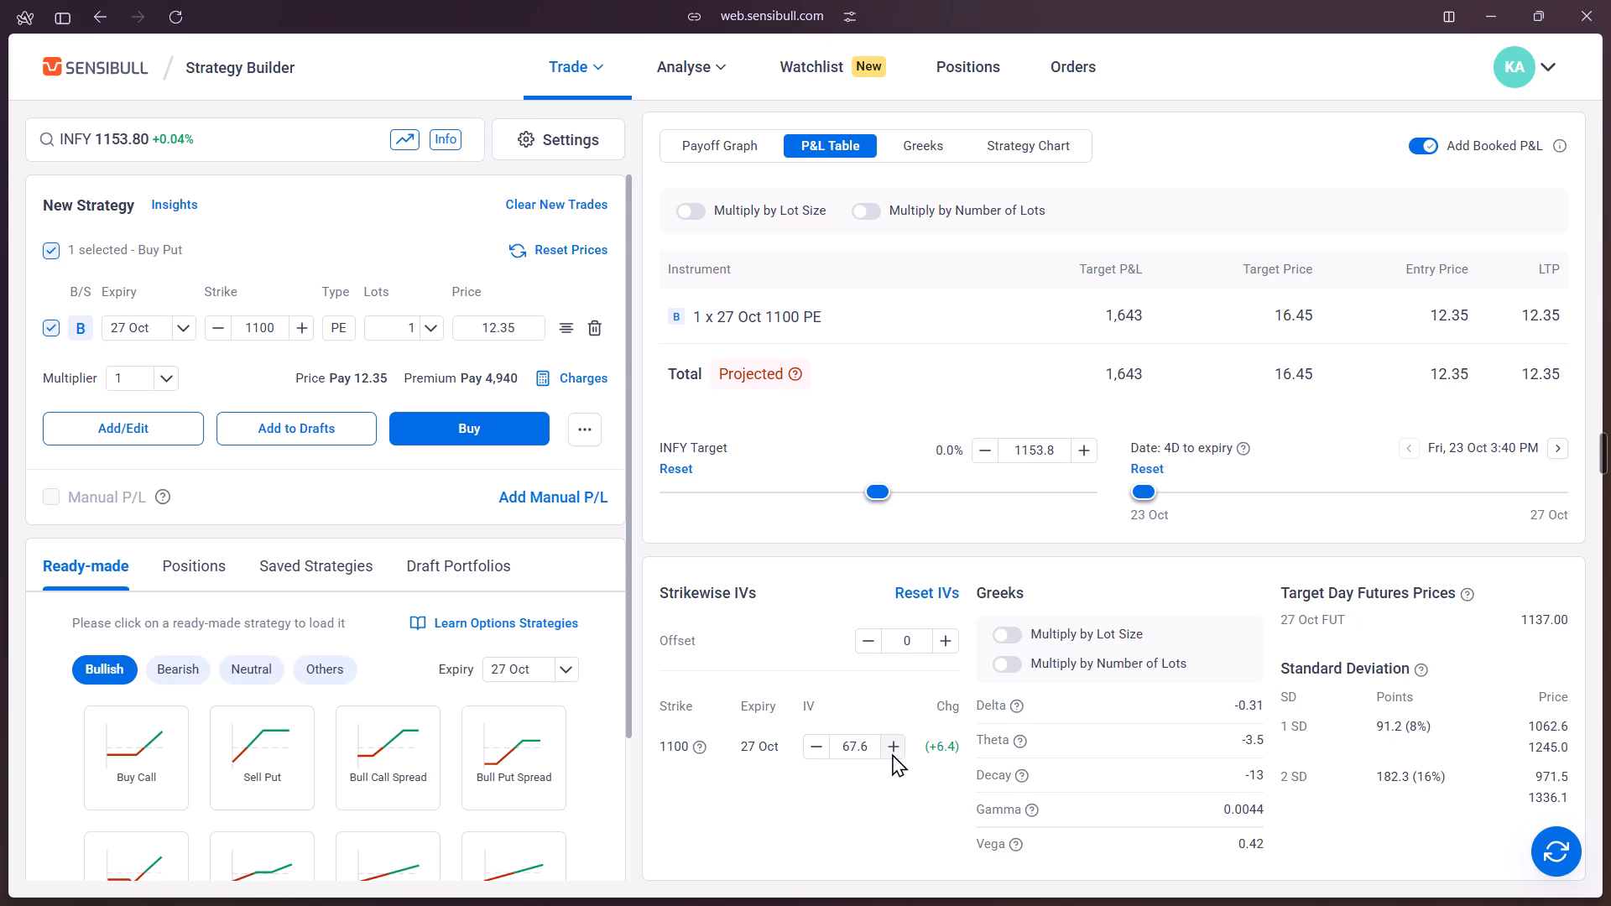
click(892, 753)
click(892, 753)
click(892, 753)
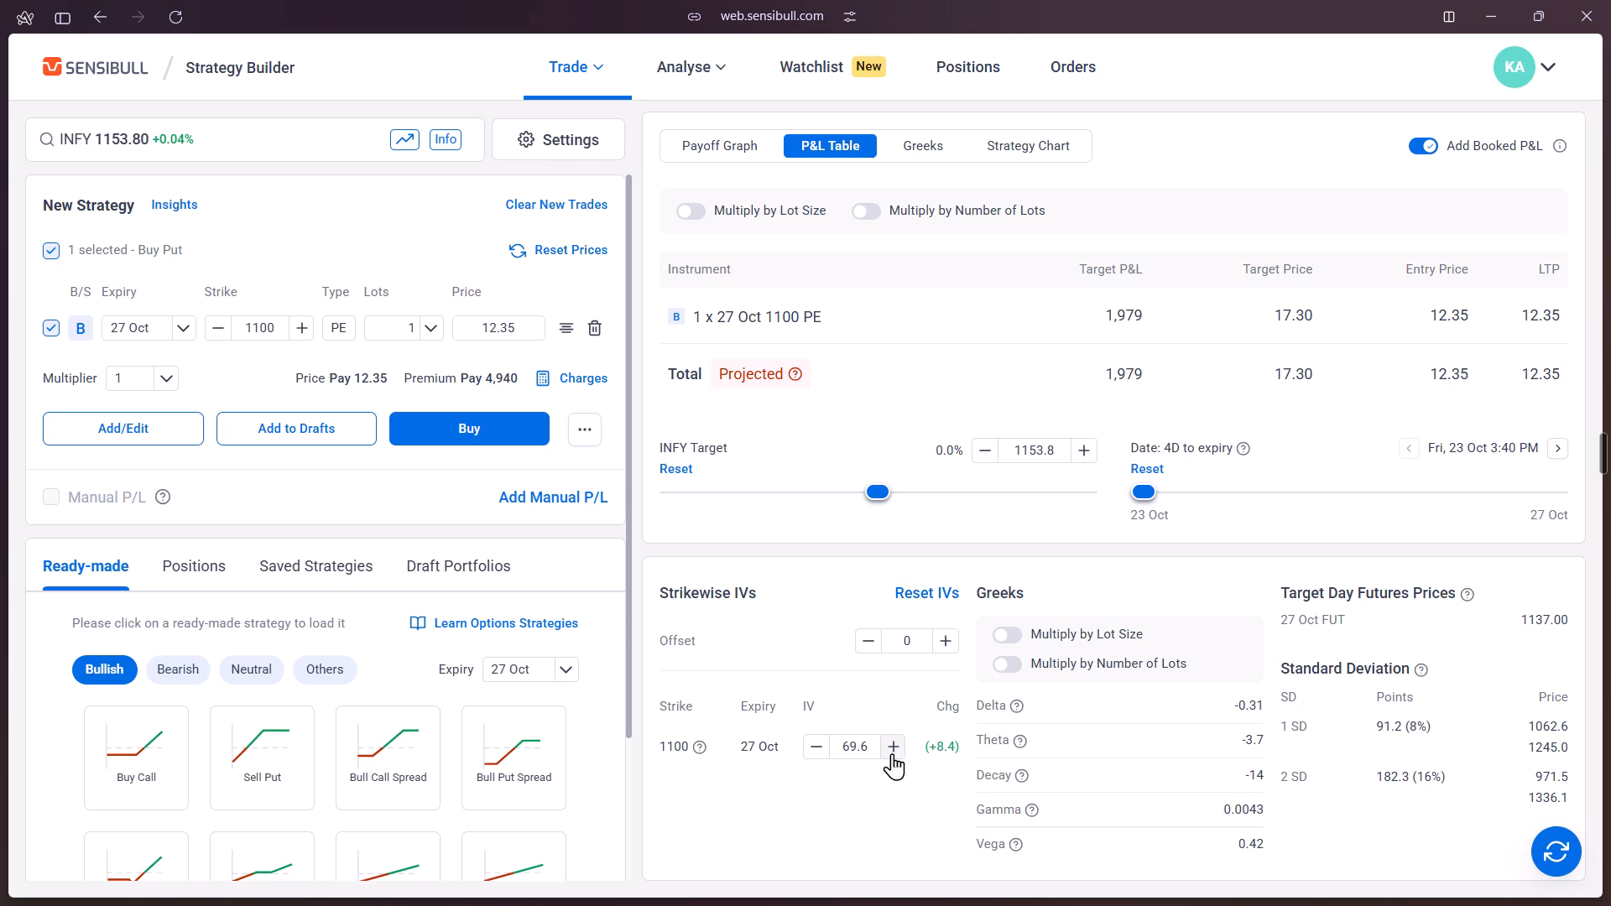
click(892, 753)
click(892, 753)
click(892, 753)
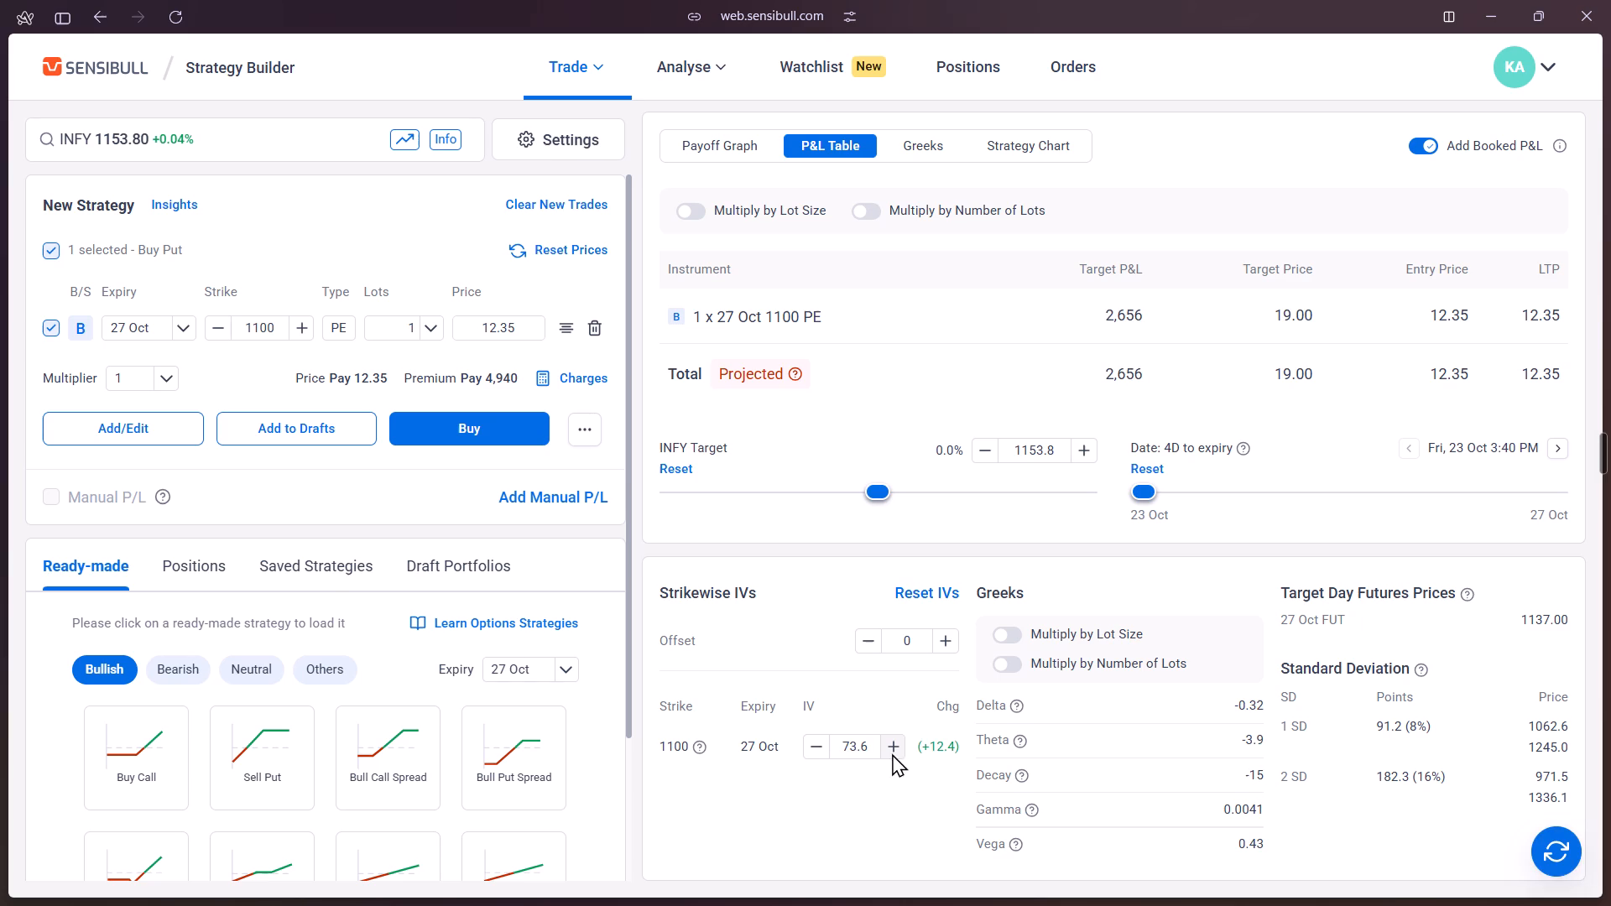
click(892, 753)
click(892, 753)
click(892, 753)
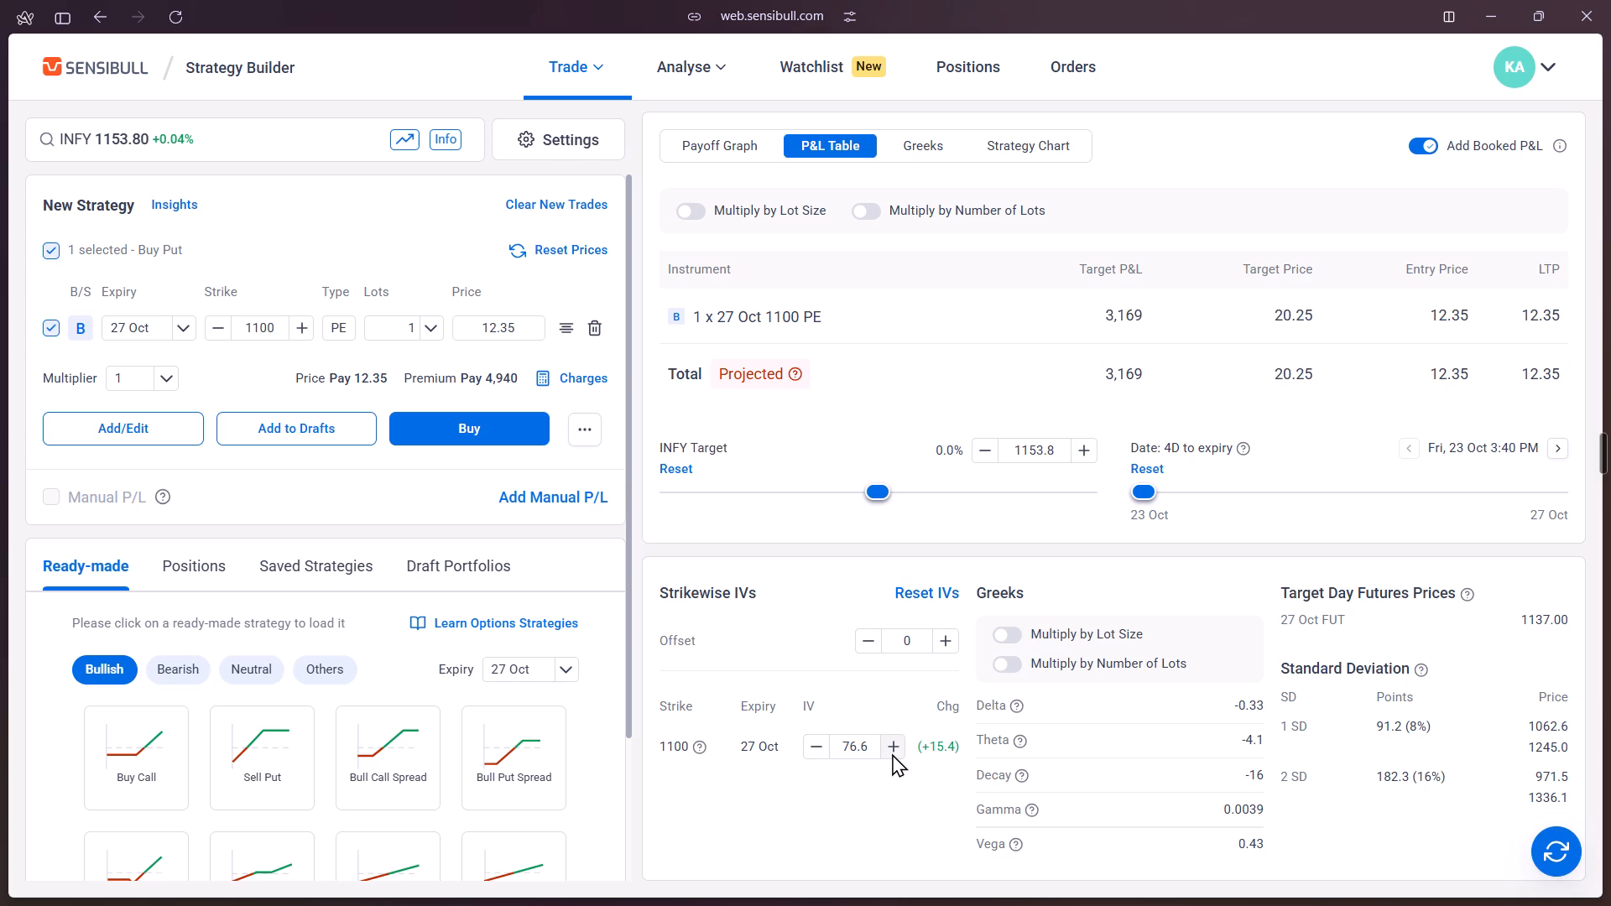
click(892, 753)
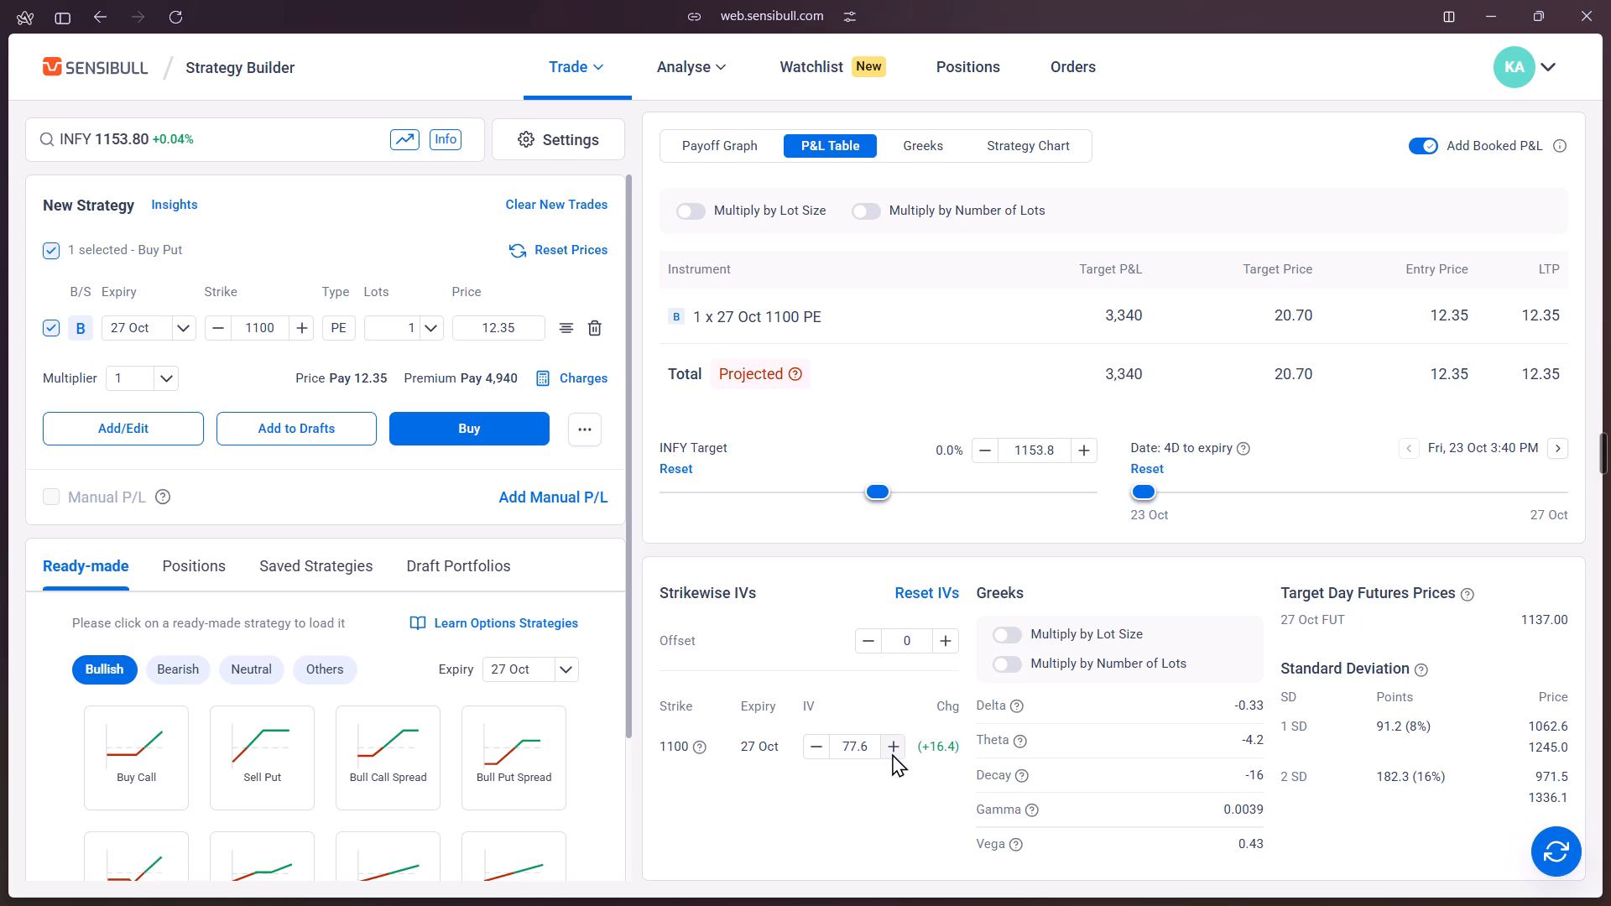
Raise the 1100 strike's IV further to 93.6 in one-point increments.
click(892, 753)
click(892, 753)
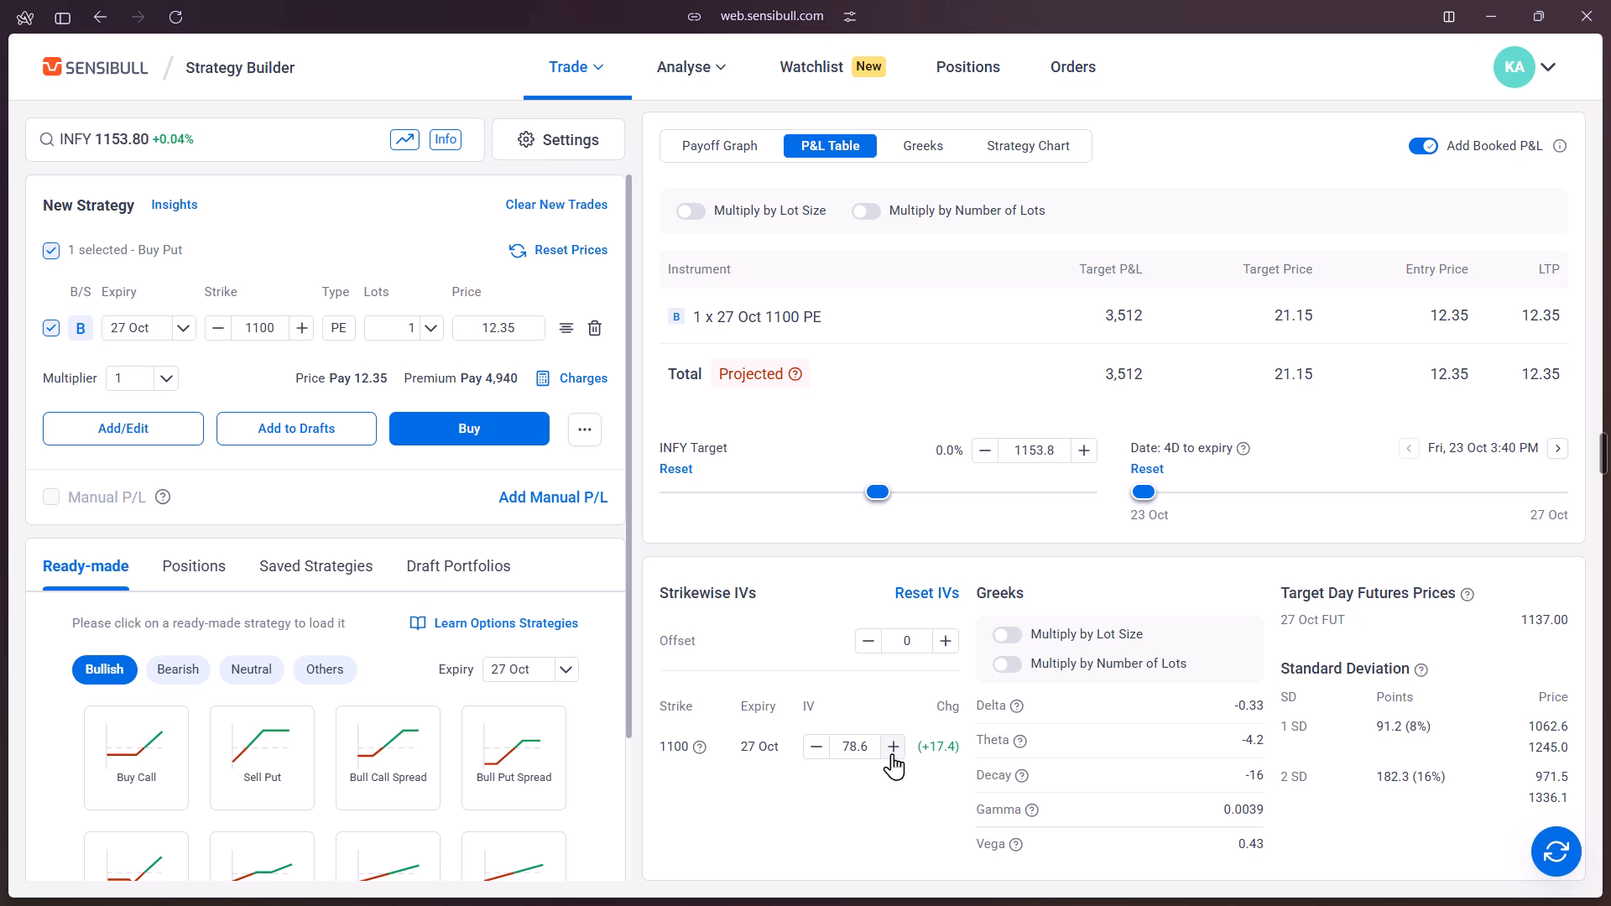
click(892, 753)
click(892, 753)
click(892, 753)
triple_click(892, 753)
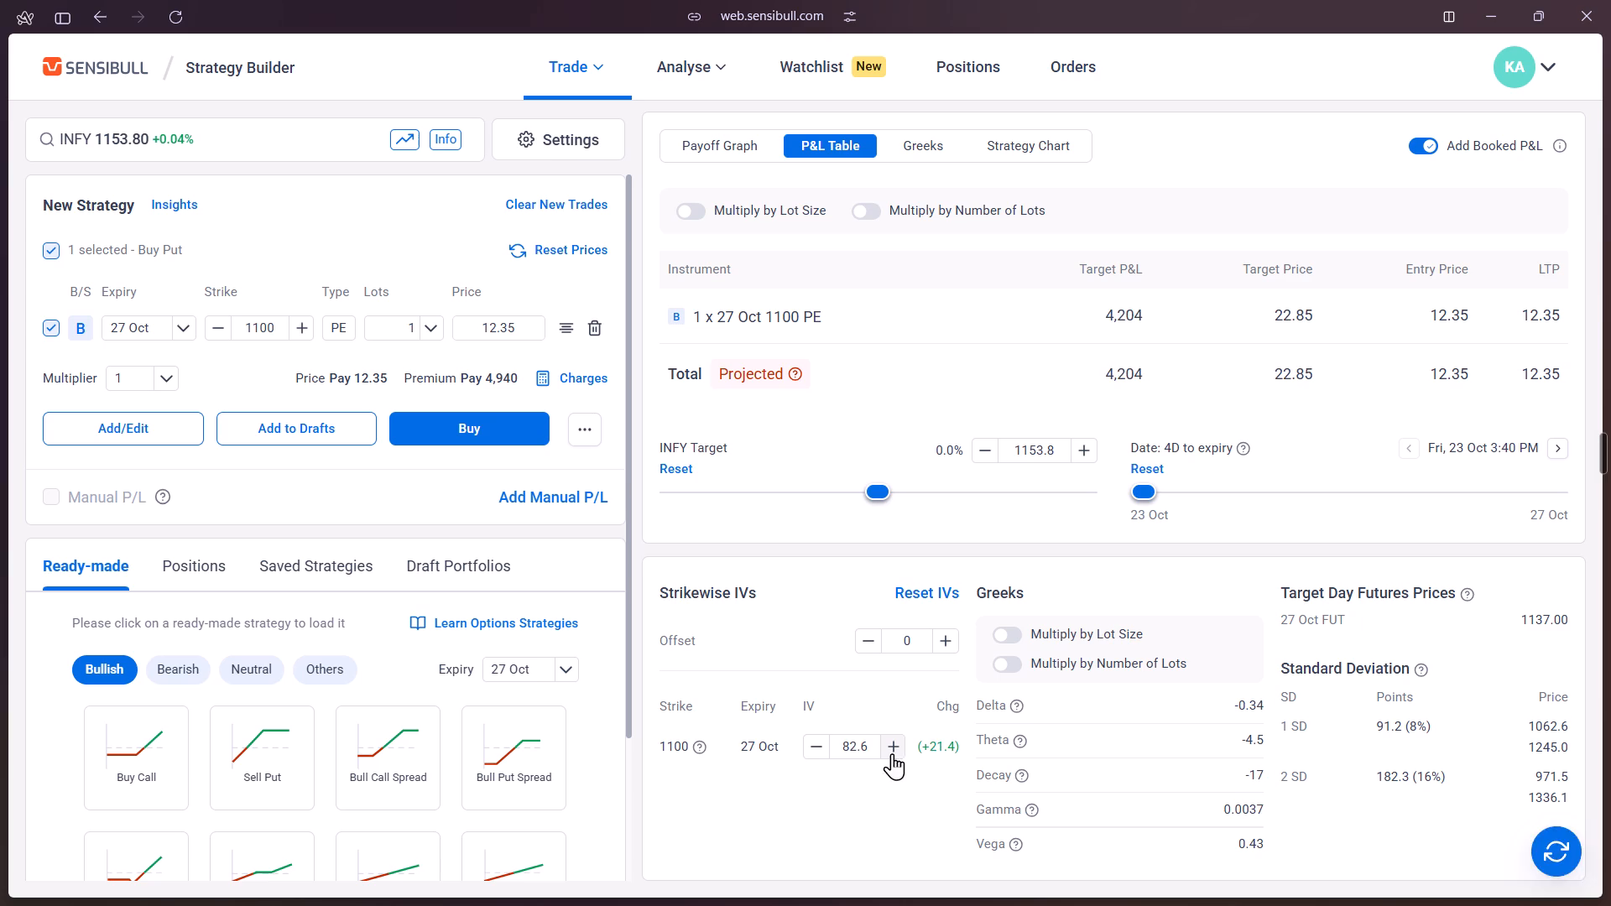
triple_click(892, 753)
triple_click(892, 753)
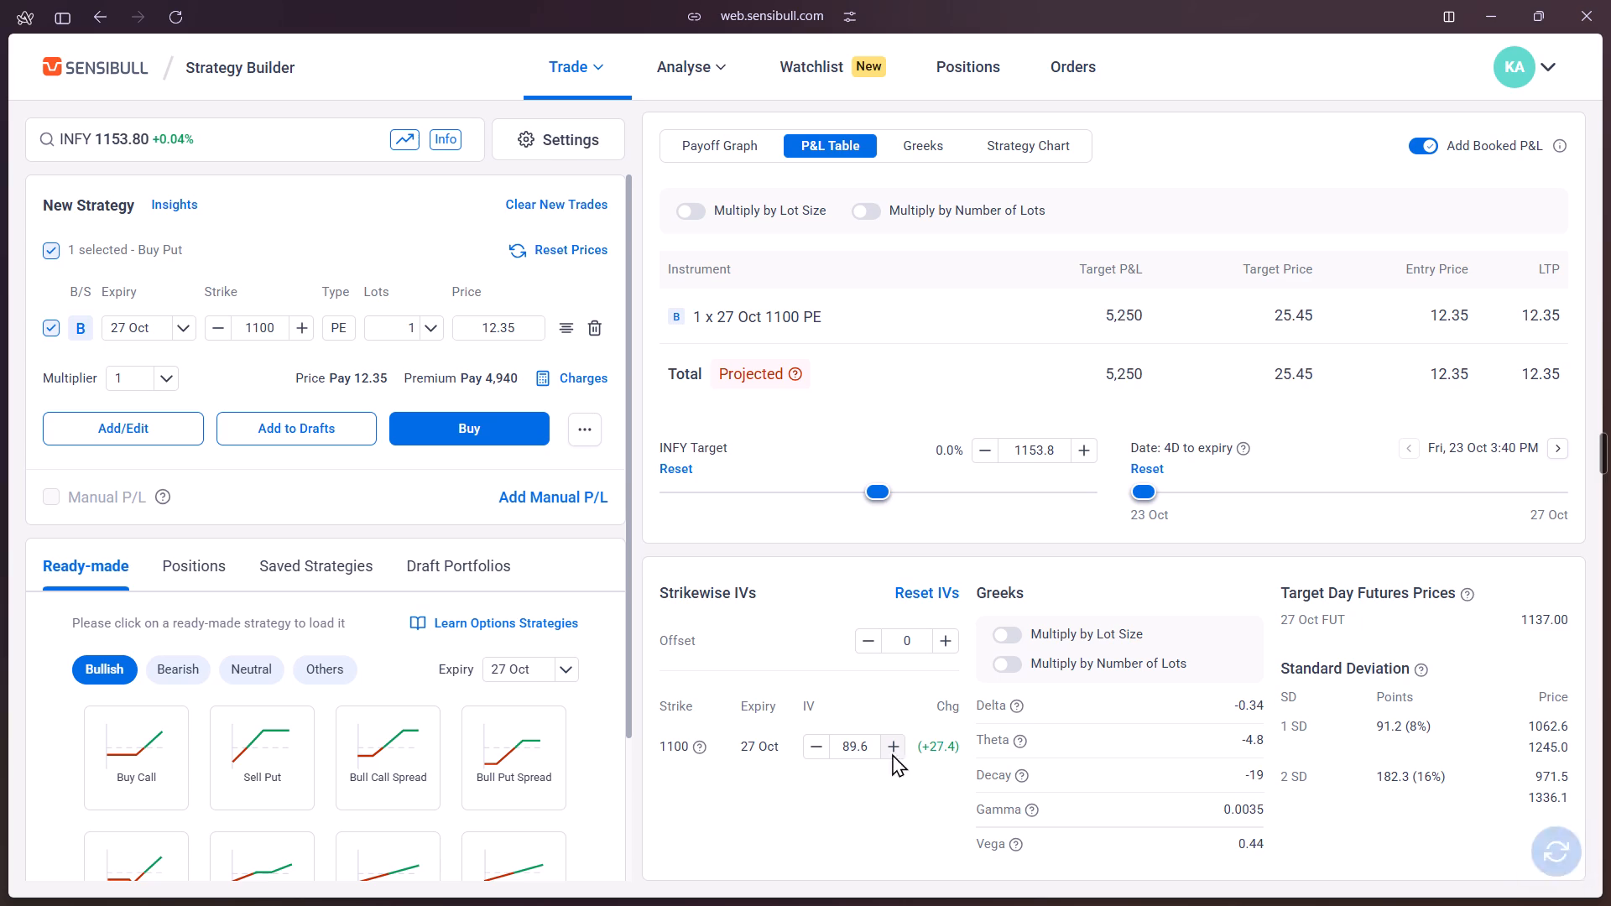
click(892, 753)
click(892, 753)
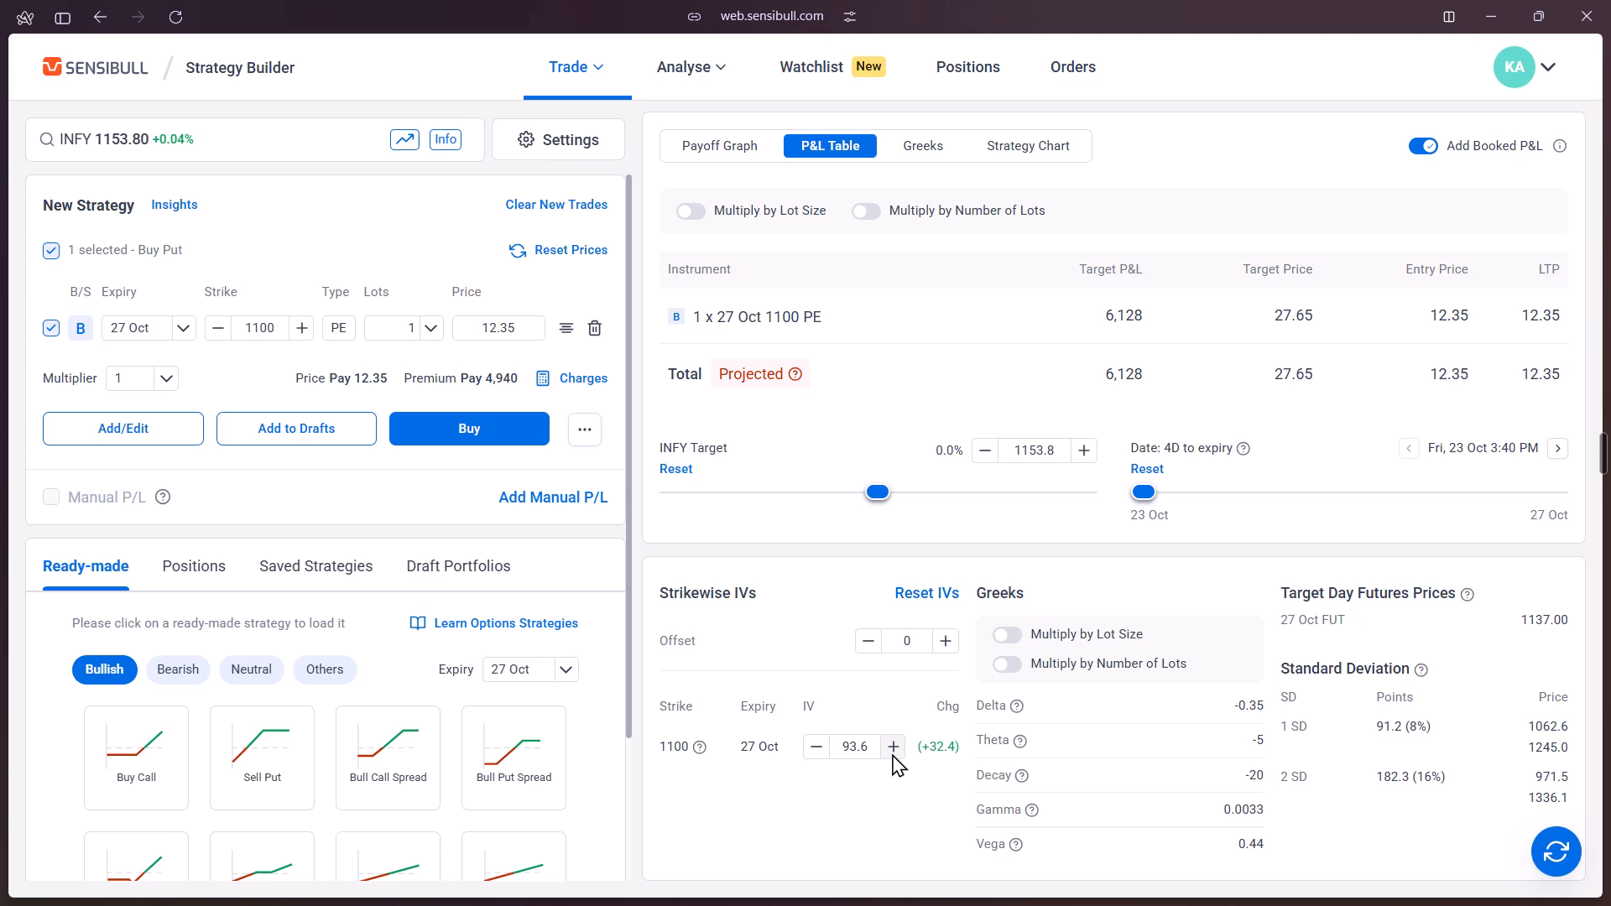
Raise the 1100 strike's IV to 108.6 in one-point increments.
click(892, 753)
click(892, 753)
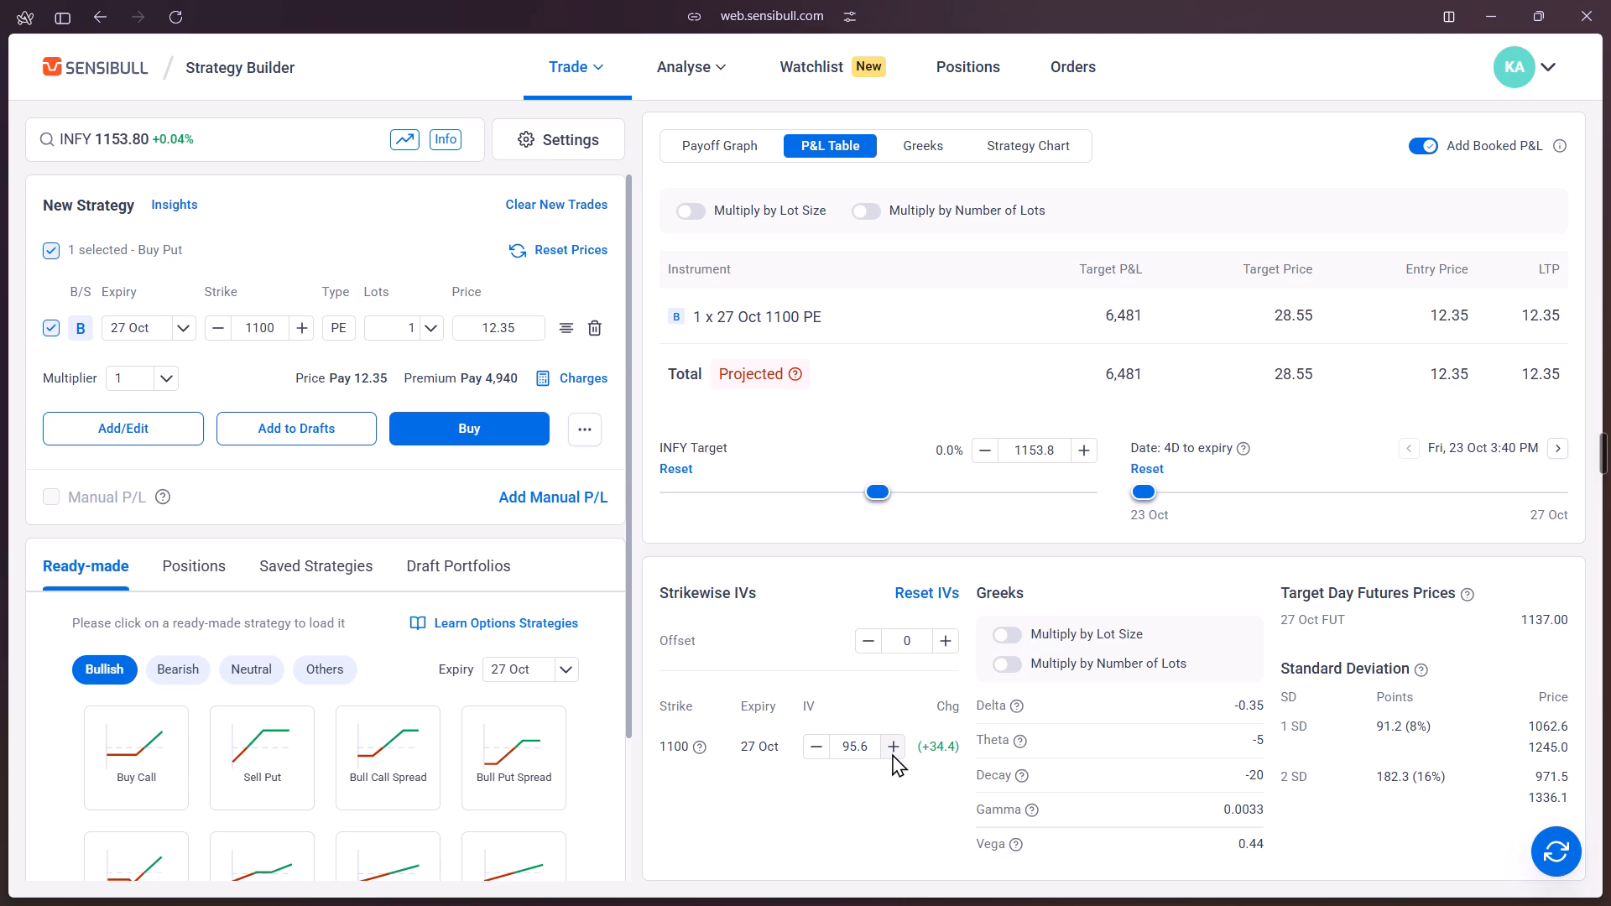
click(892, 753)
click(892, 753)
triple_click(892, 753)
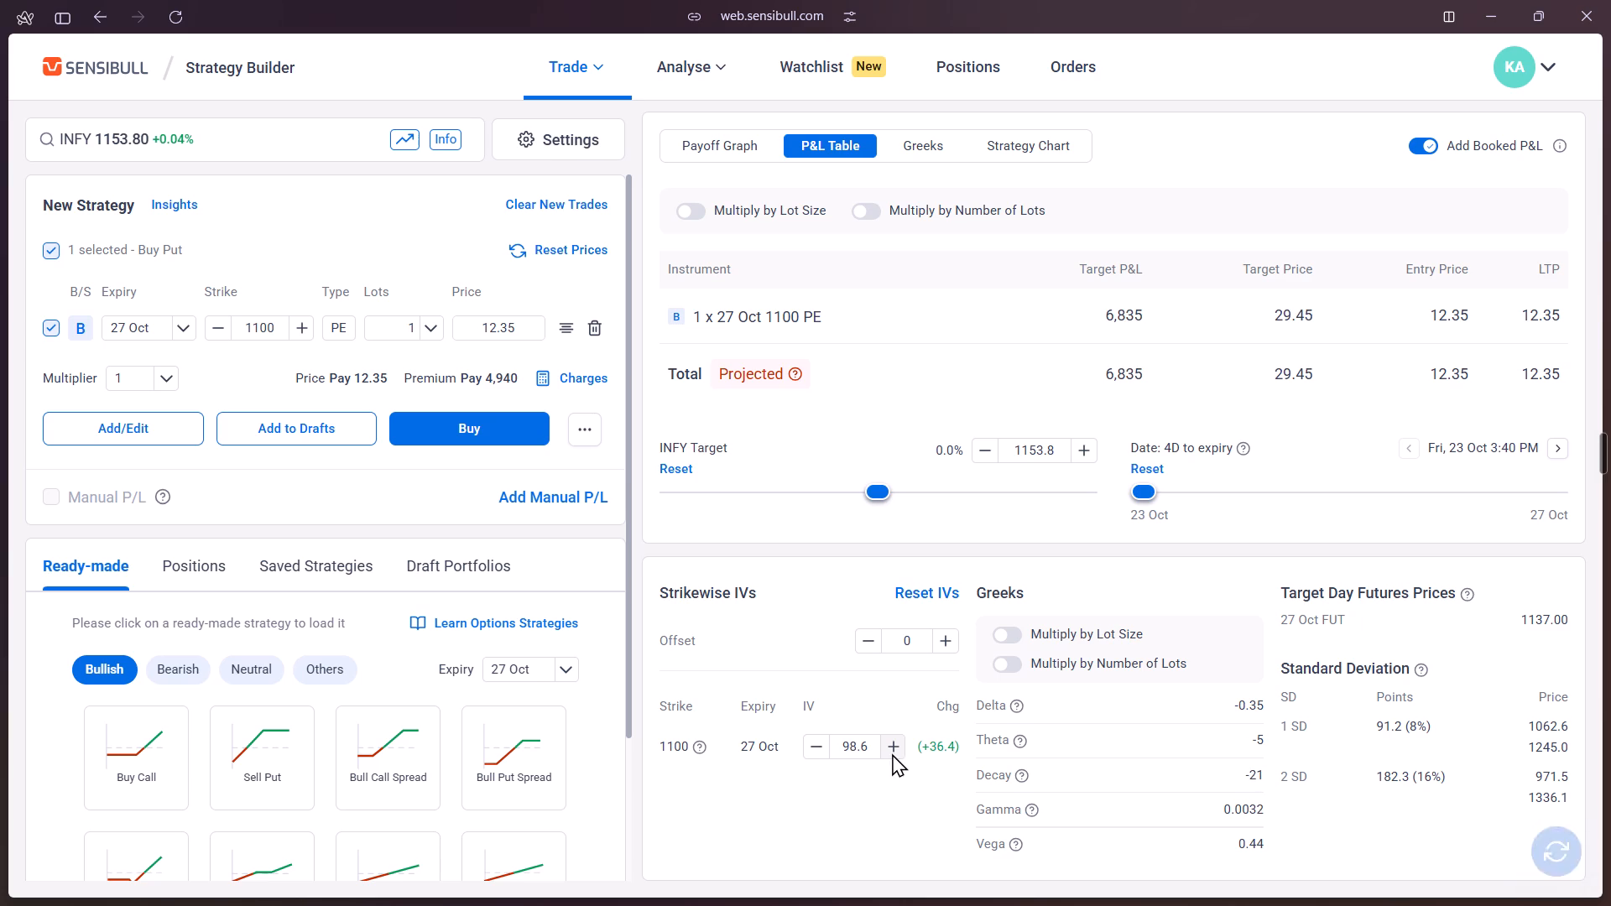
triple_click(892, 753)
triple_click(892, 753)
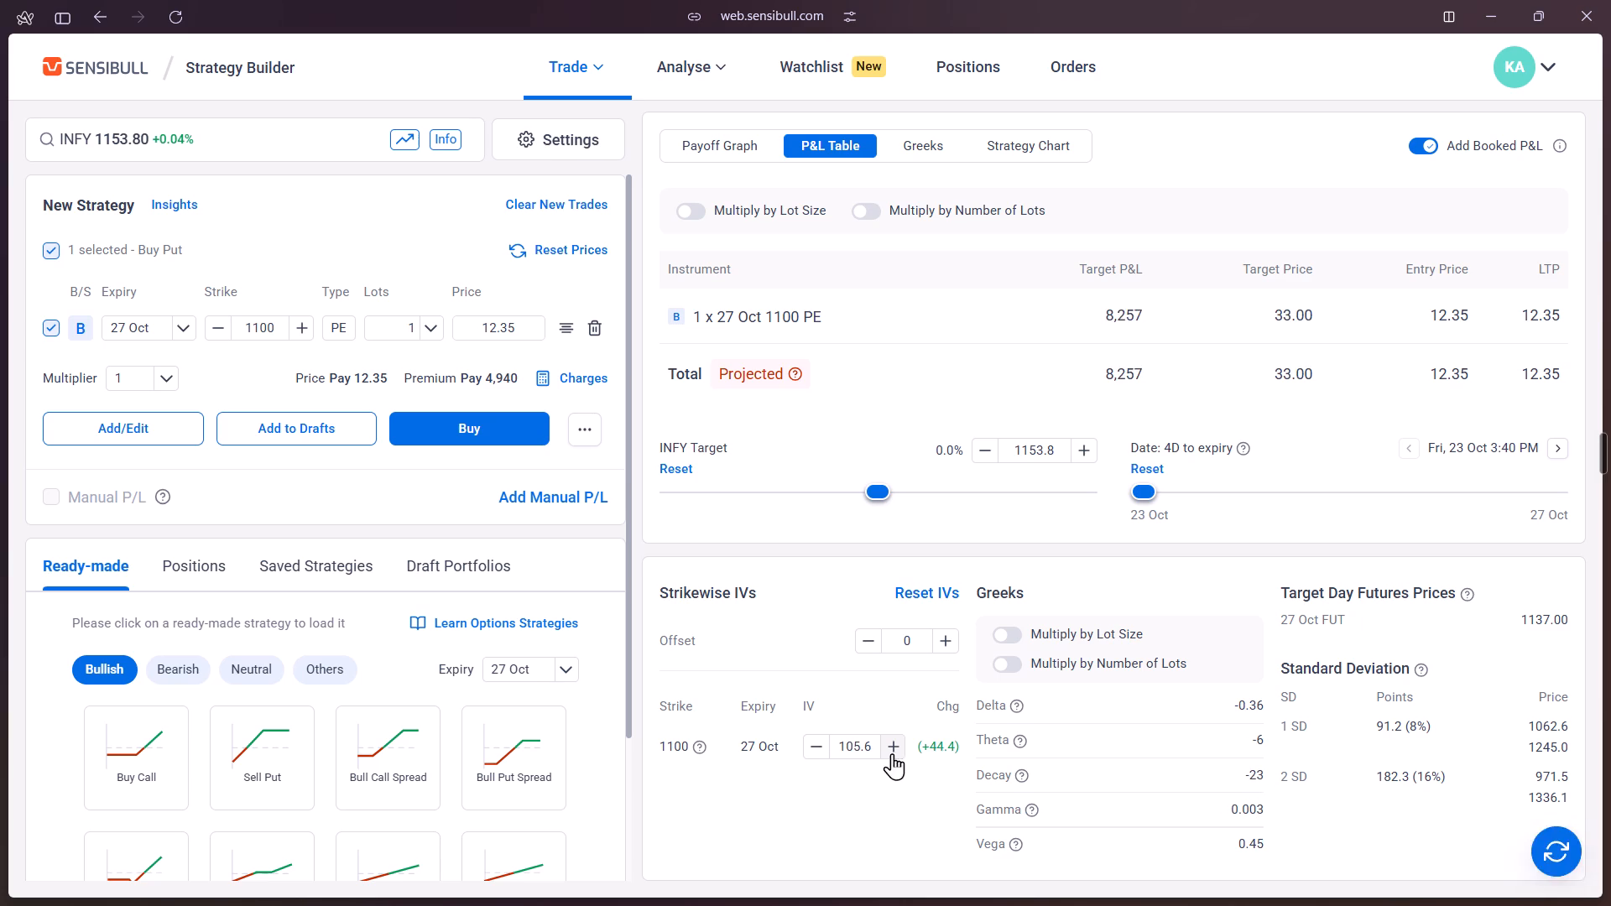
double_click(892, 753)
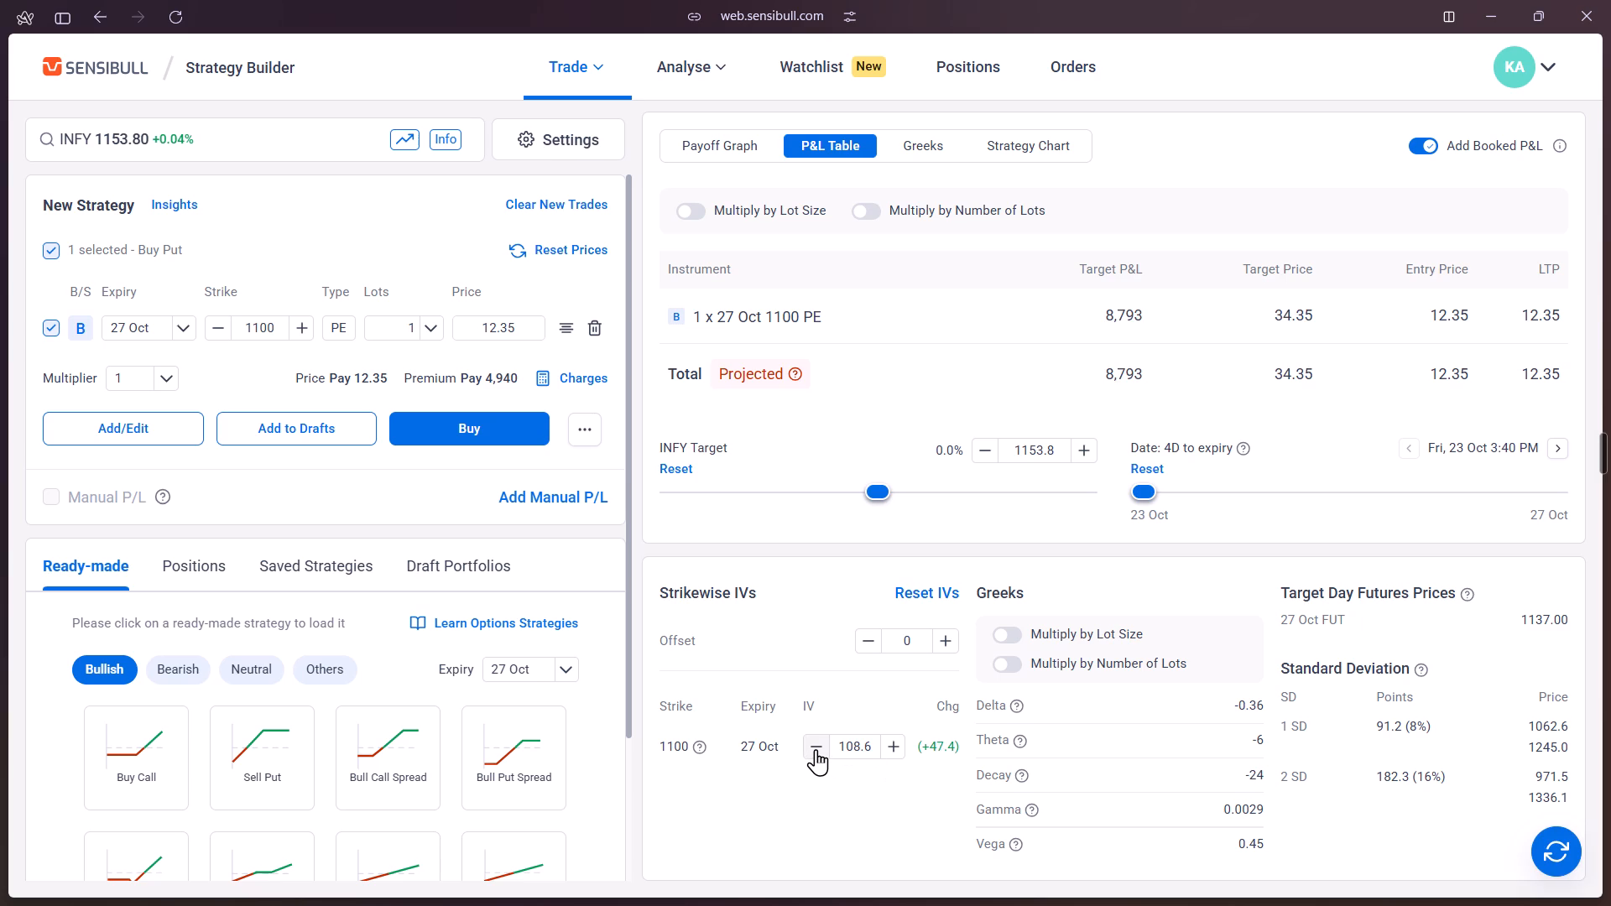
Lower the 1100 strike's IV to 103.6.
click(816, 748)
triple_click(816, 748)
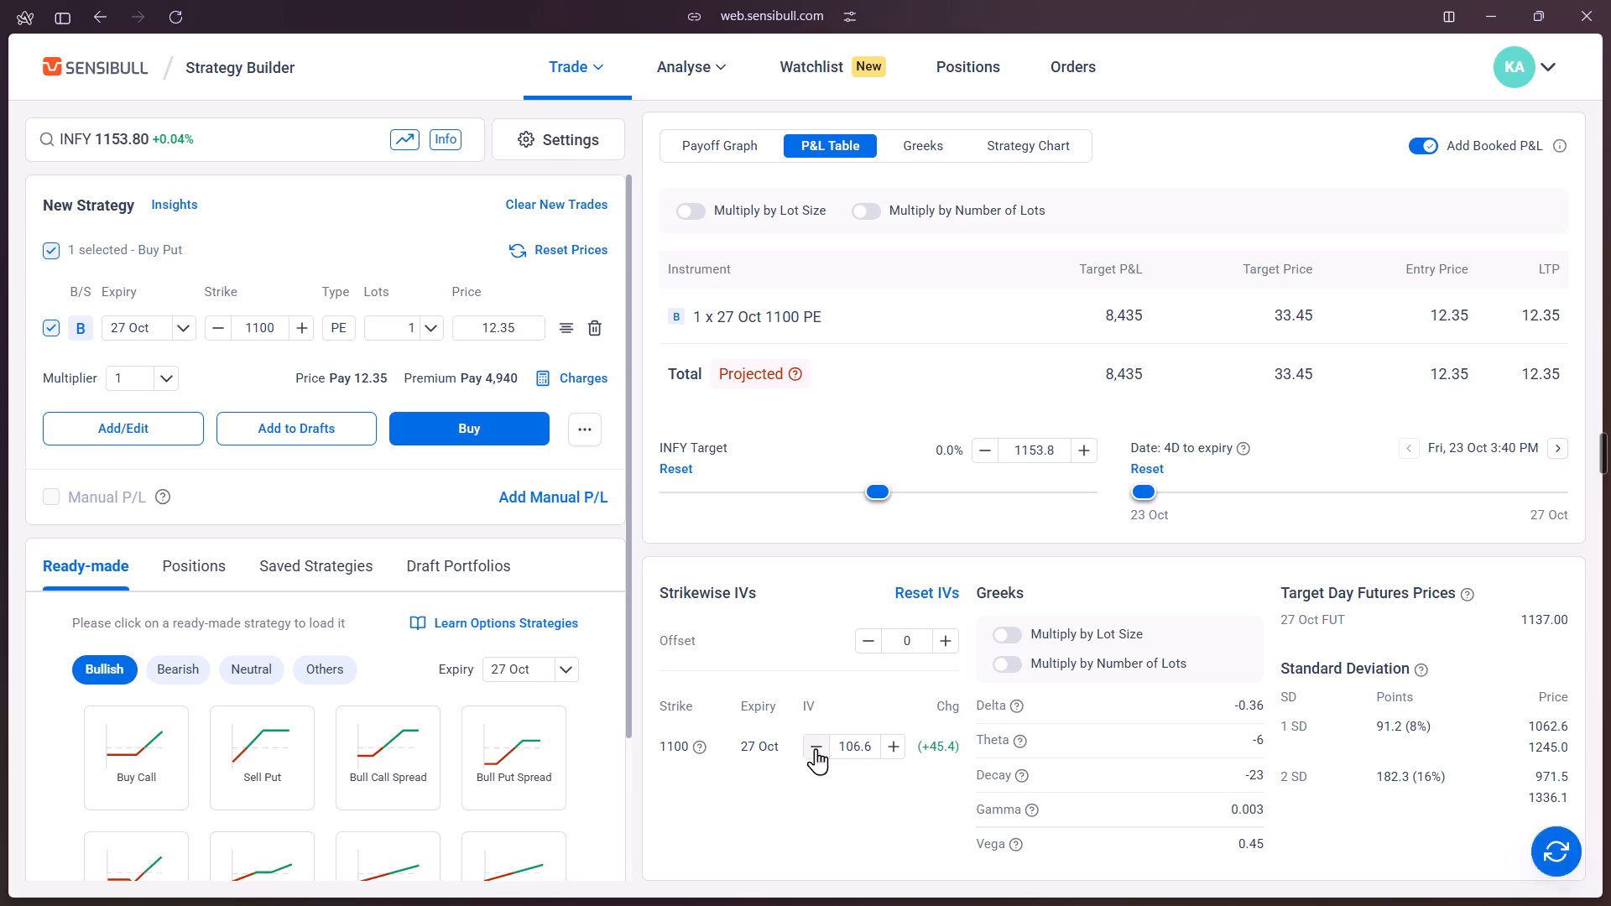
click(816, 748)
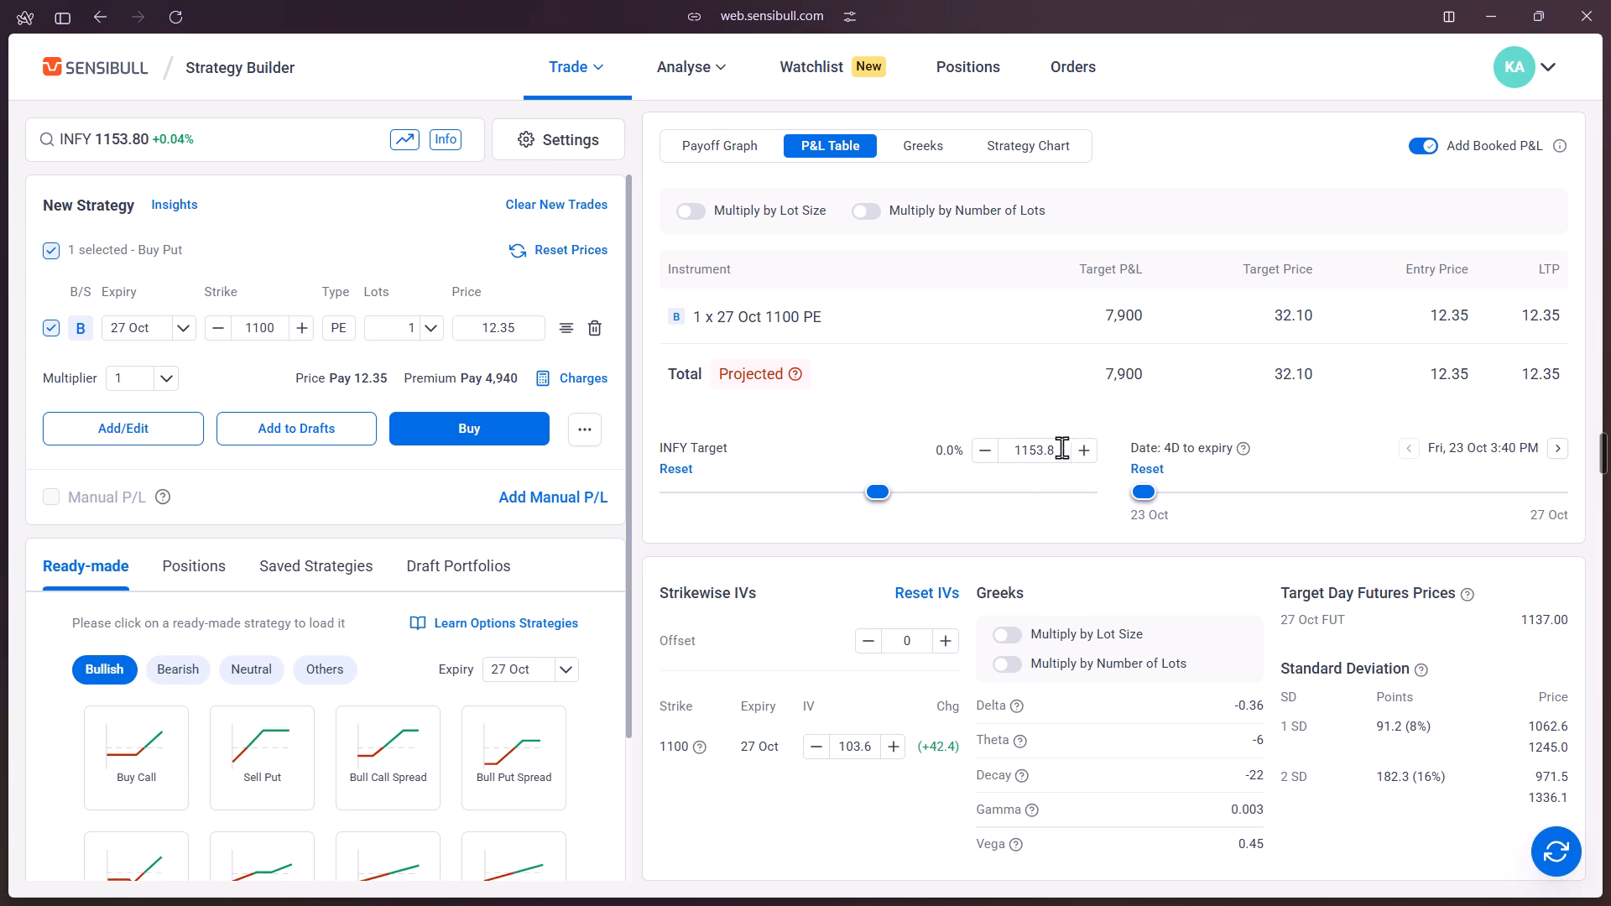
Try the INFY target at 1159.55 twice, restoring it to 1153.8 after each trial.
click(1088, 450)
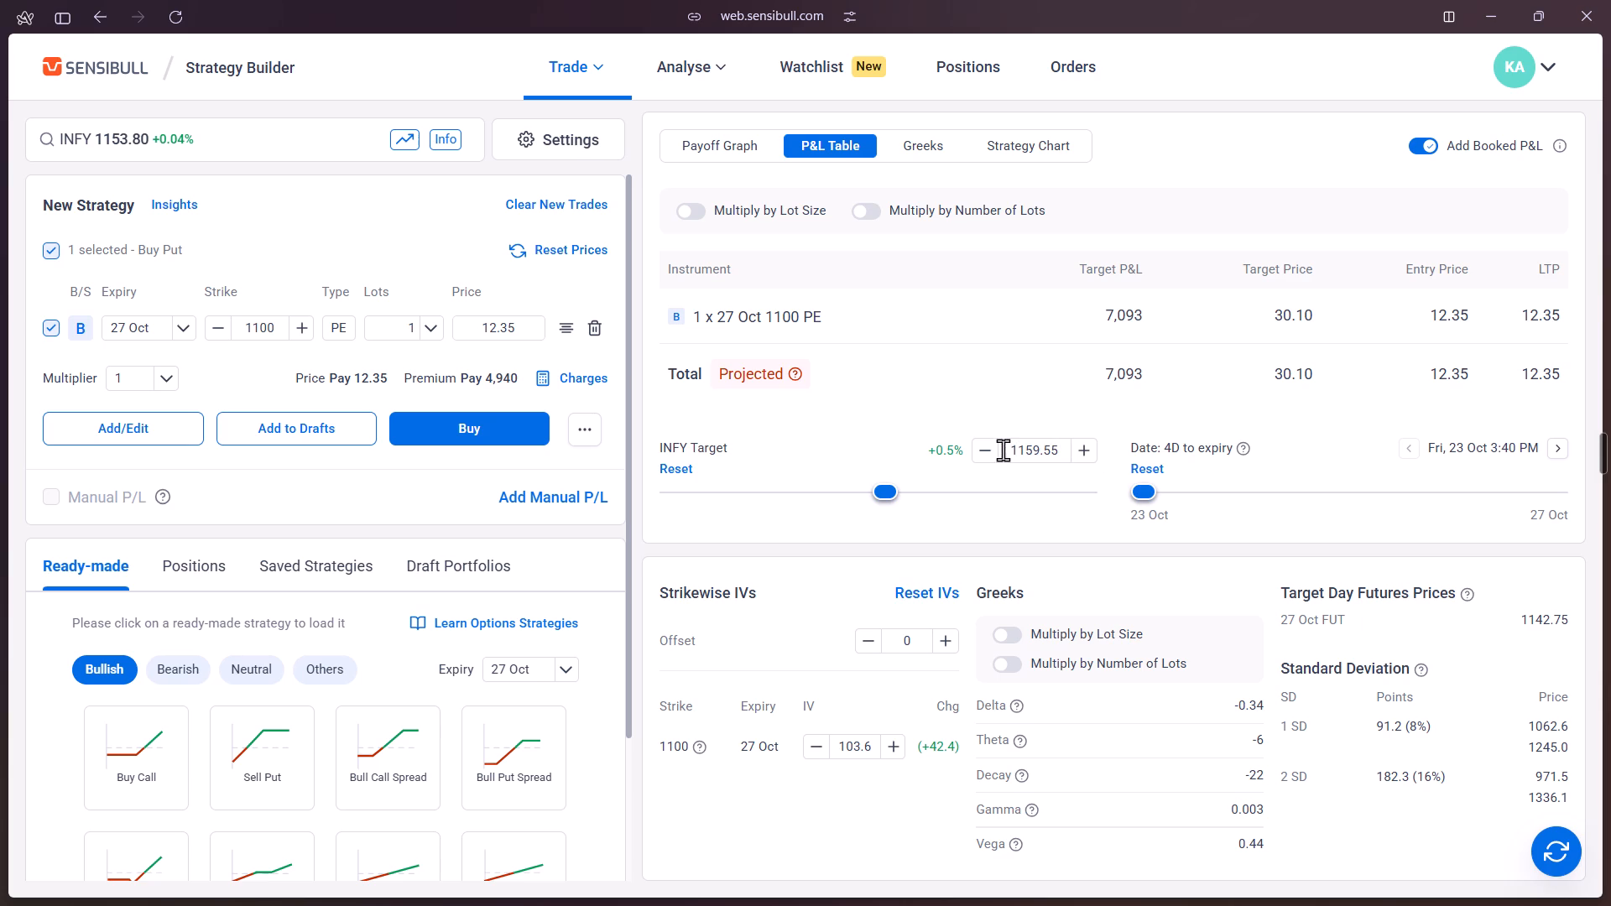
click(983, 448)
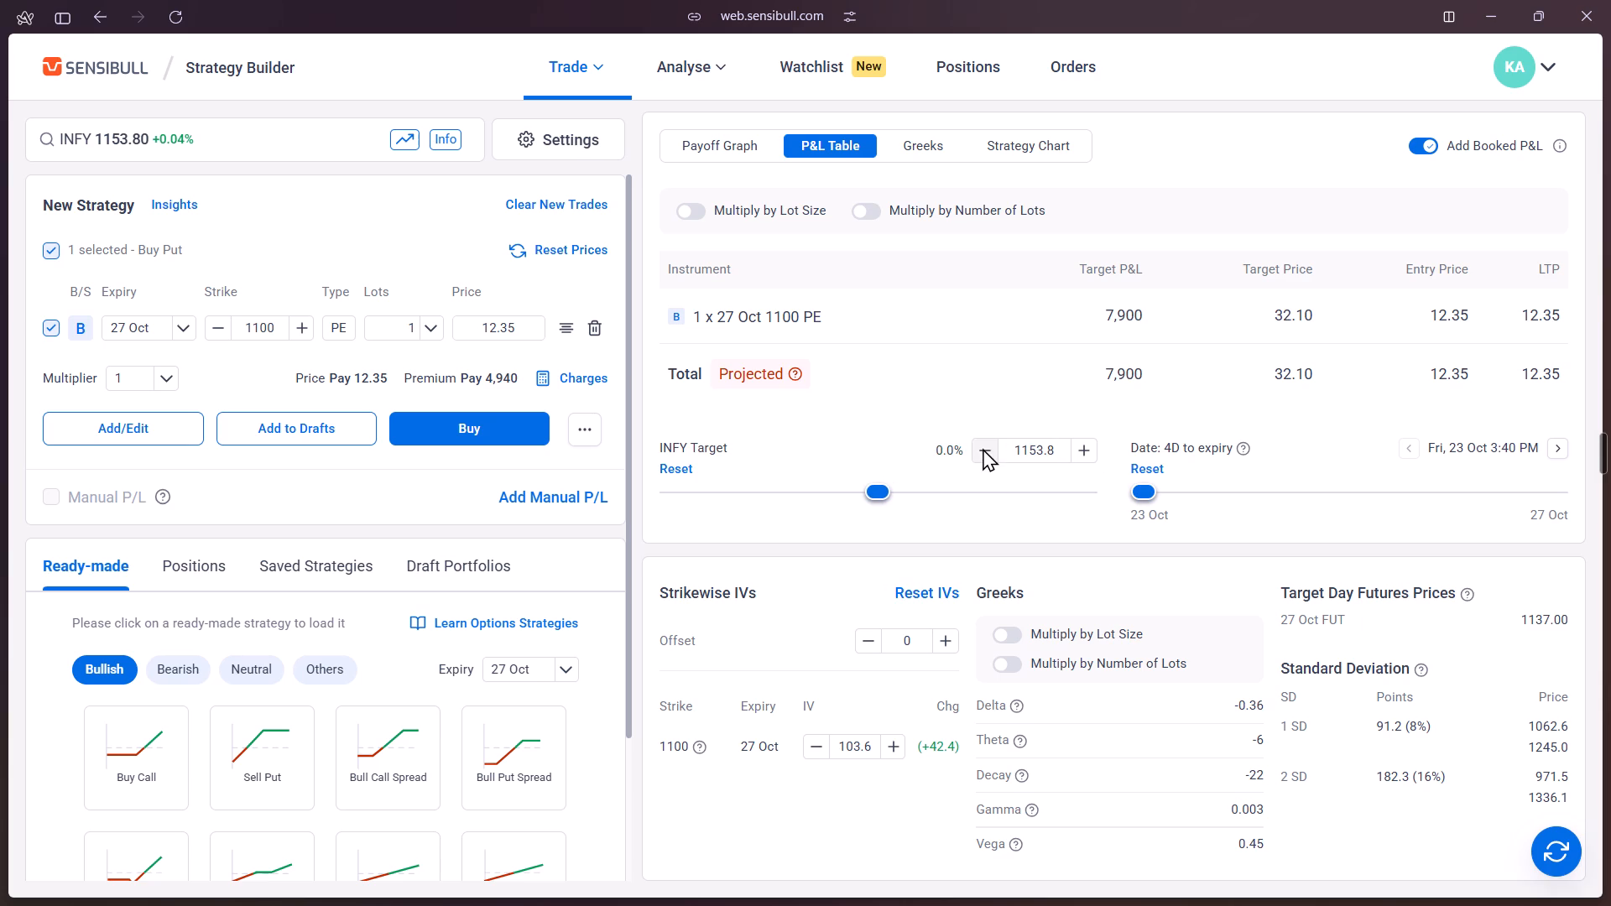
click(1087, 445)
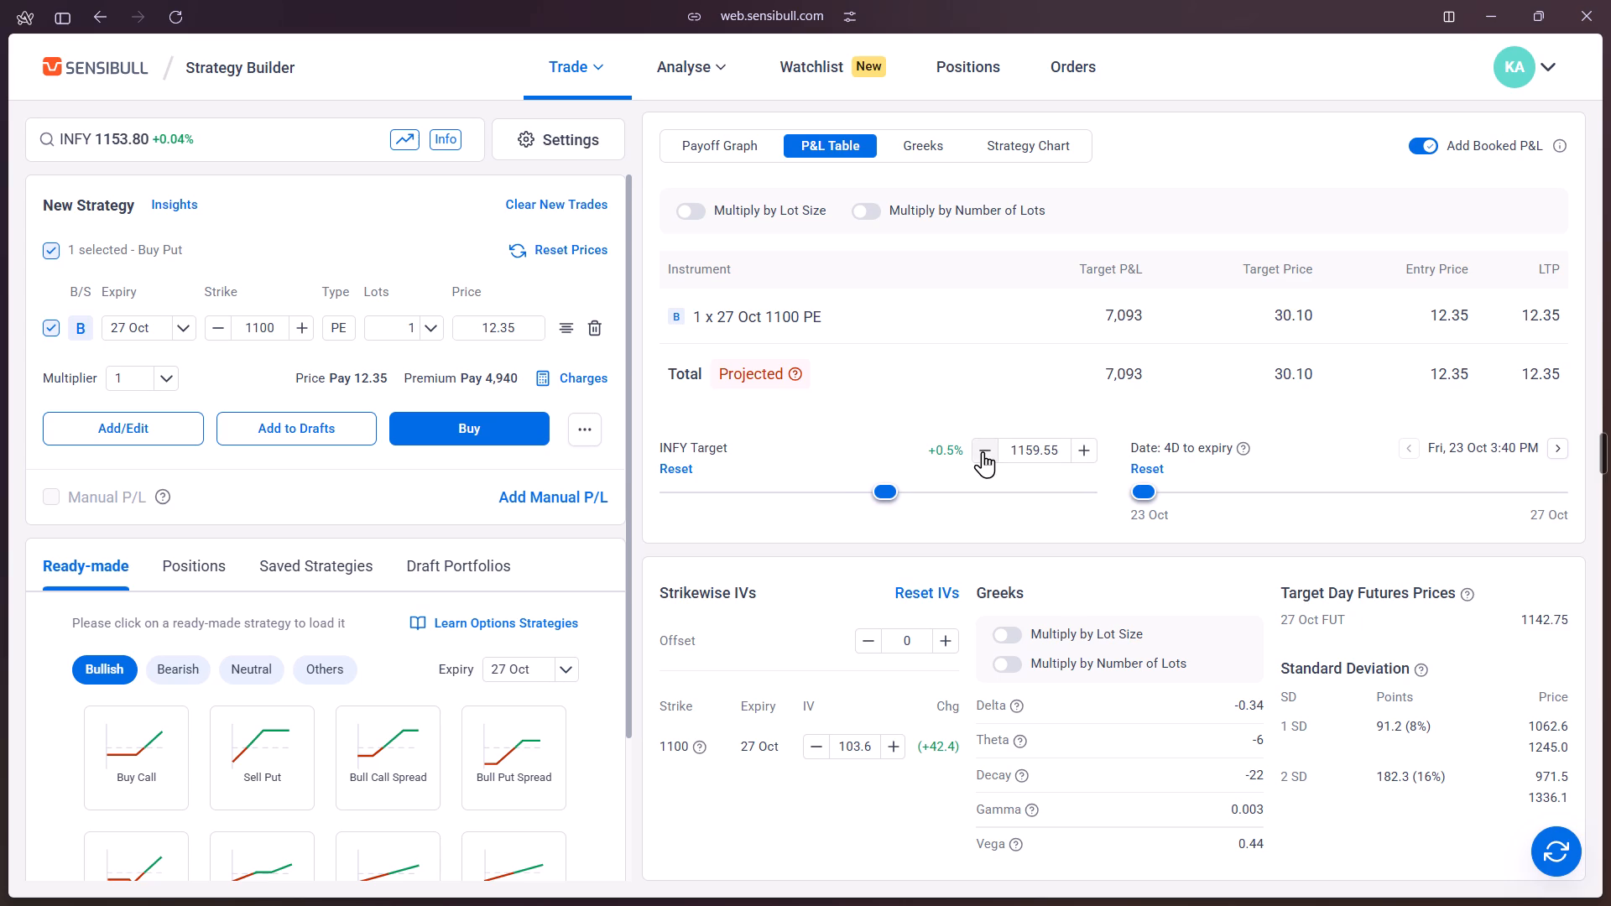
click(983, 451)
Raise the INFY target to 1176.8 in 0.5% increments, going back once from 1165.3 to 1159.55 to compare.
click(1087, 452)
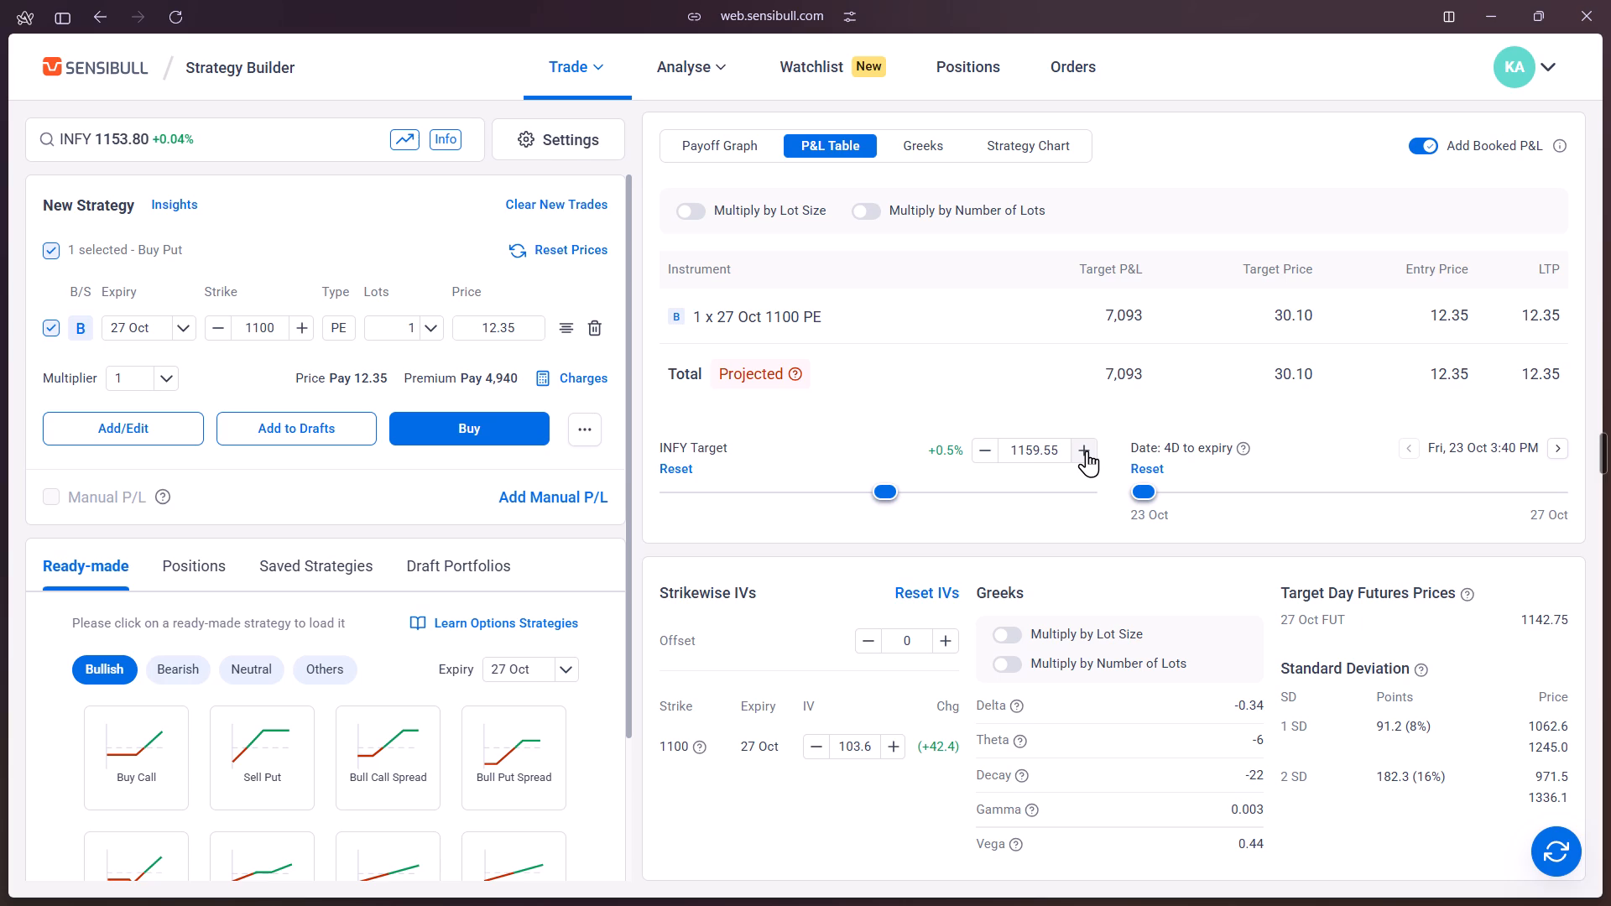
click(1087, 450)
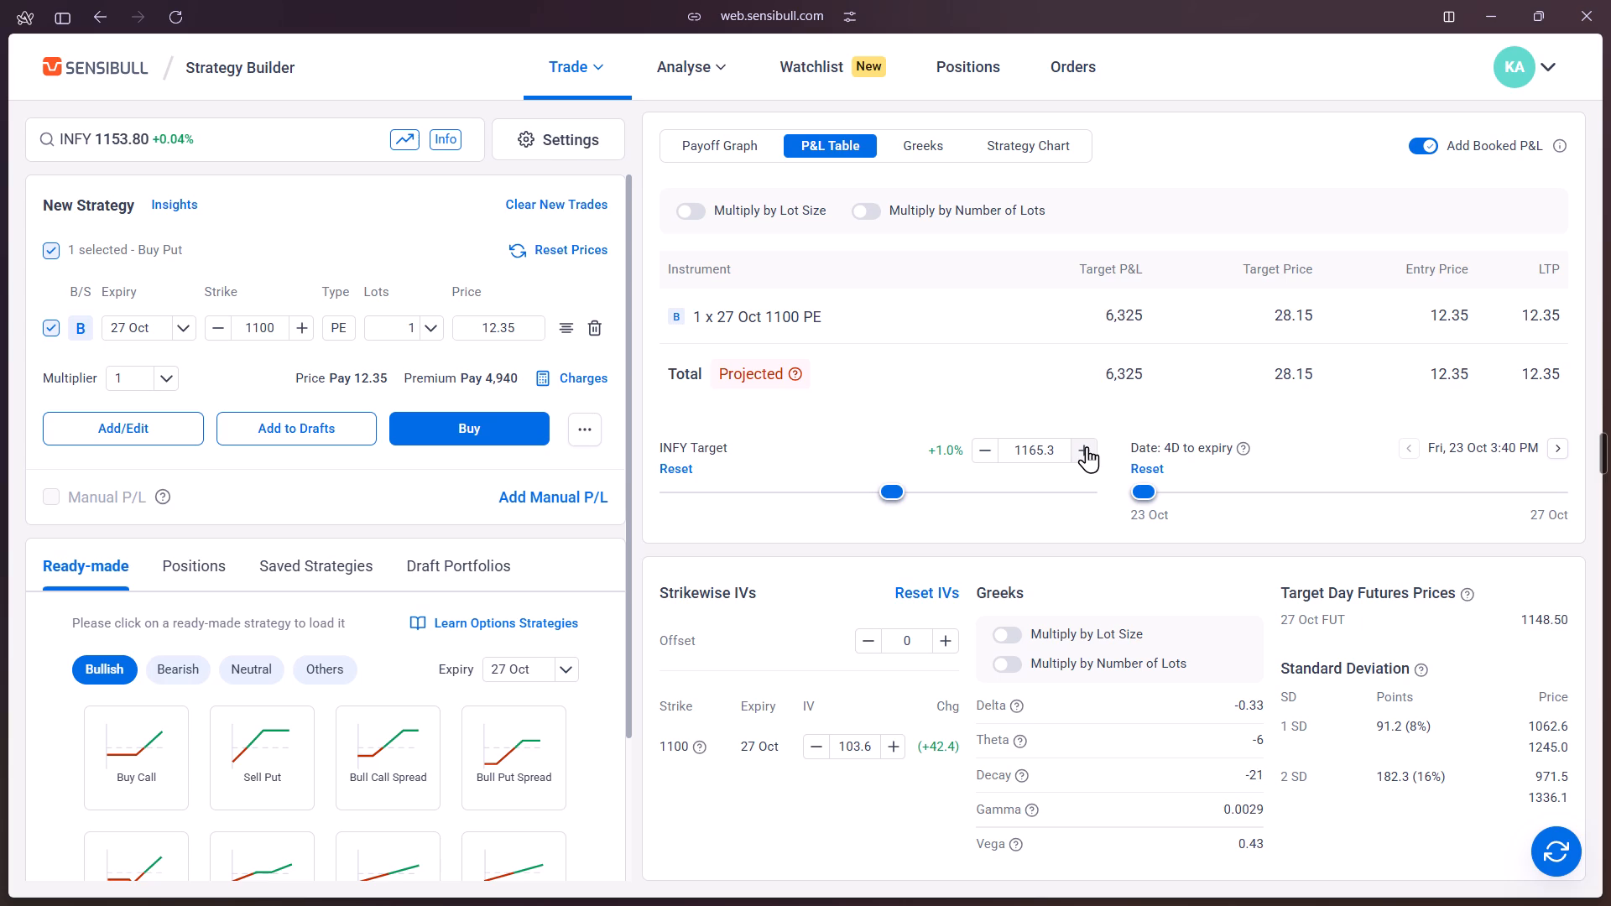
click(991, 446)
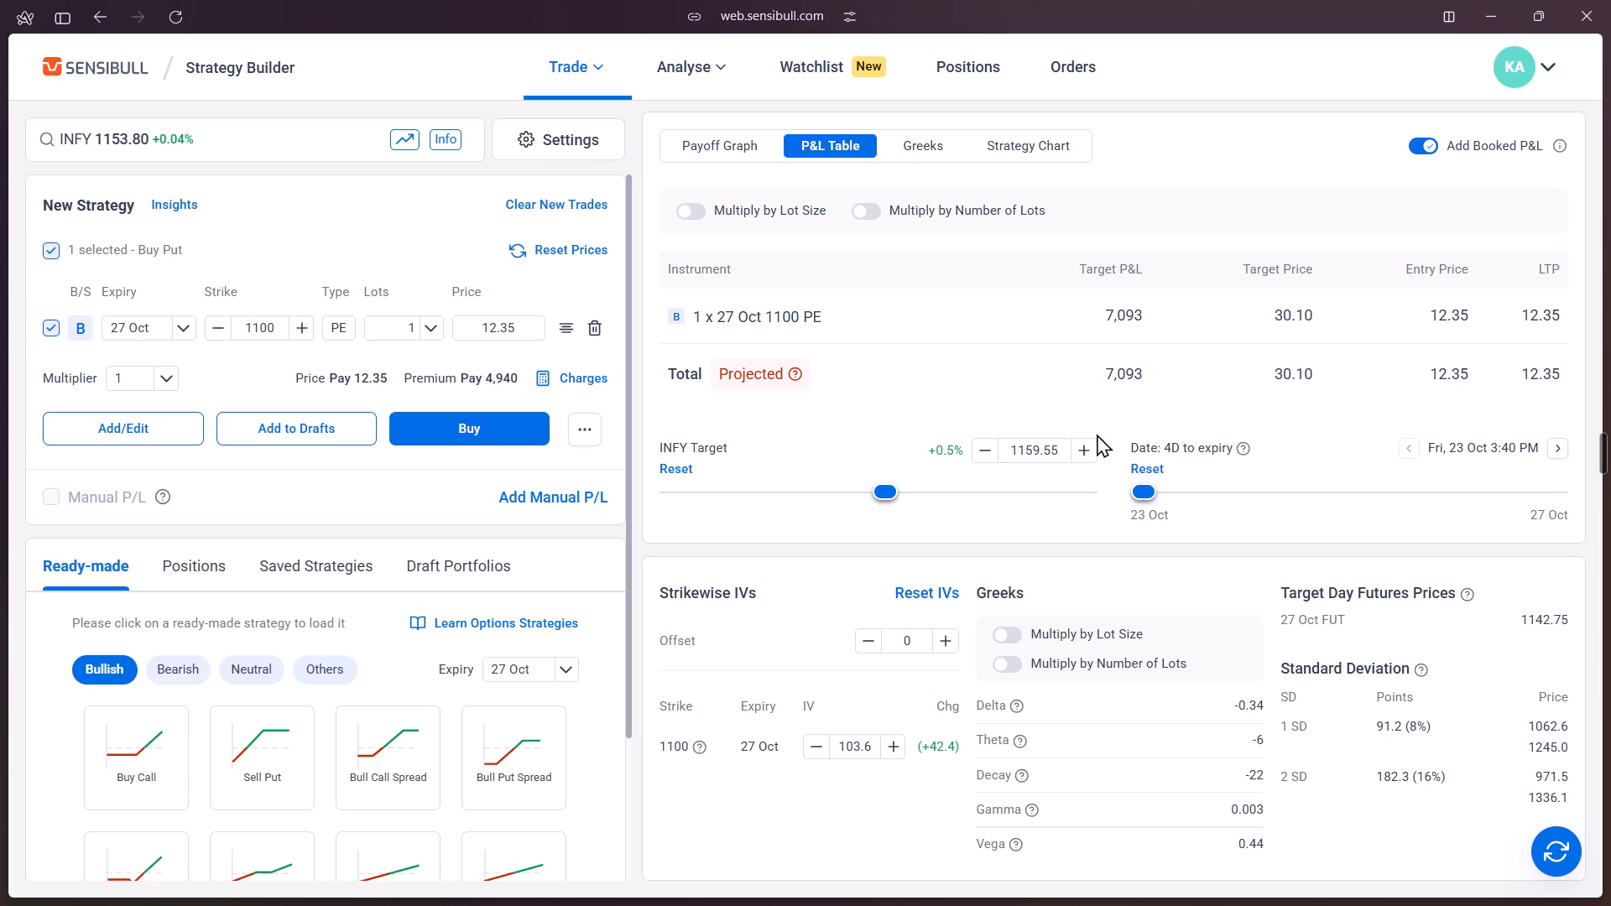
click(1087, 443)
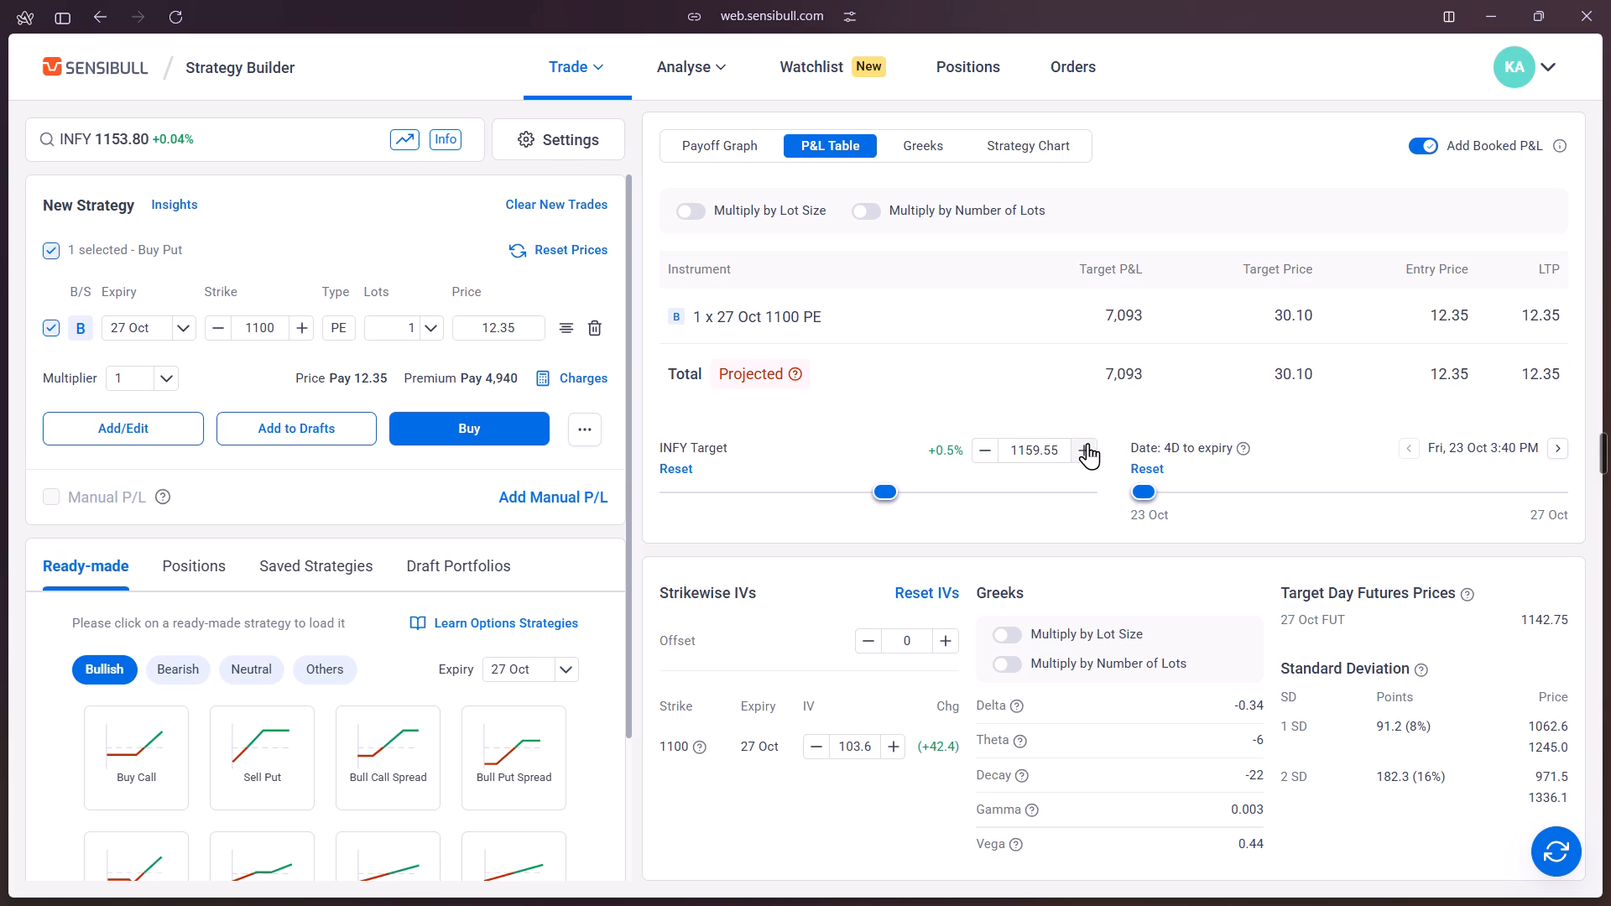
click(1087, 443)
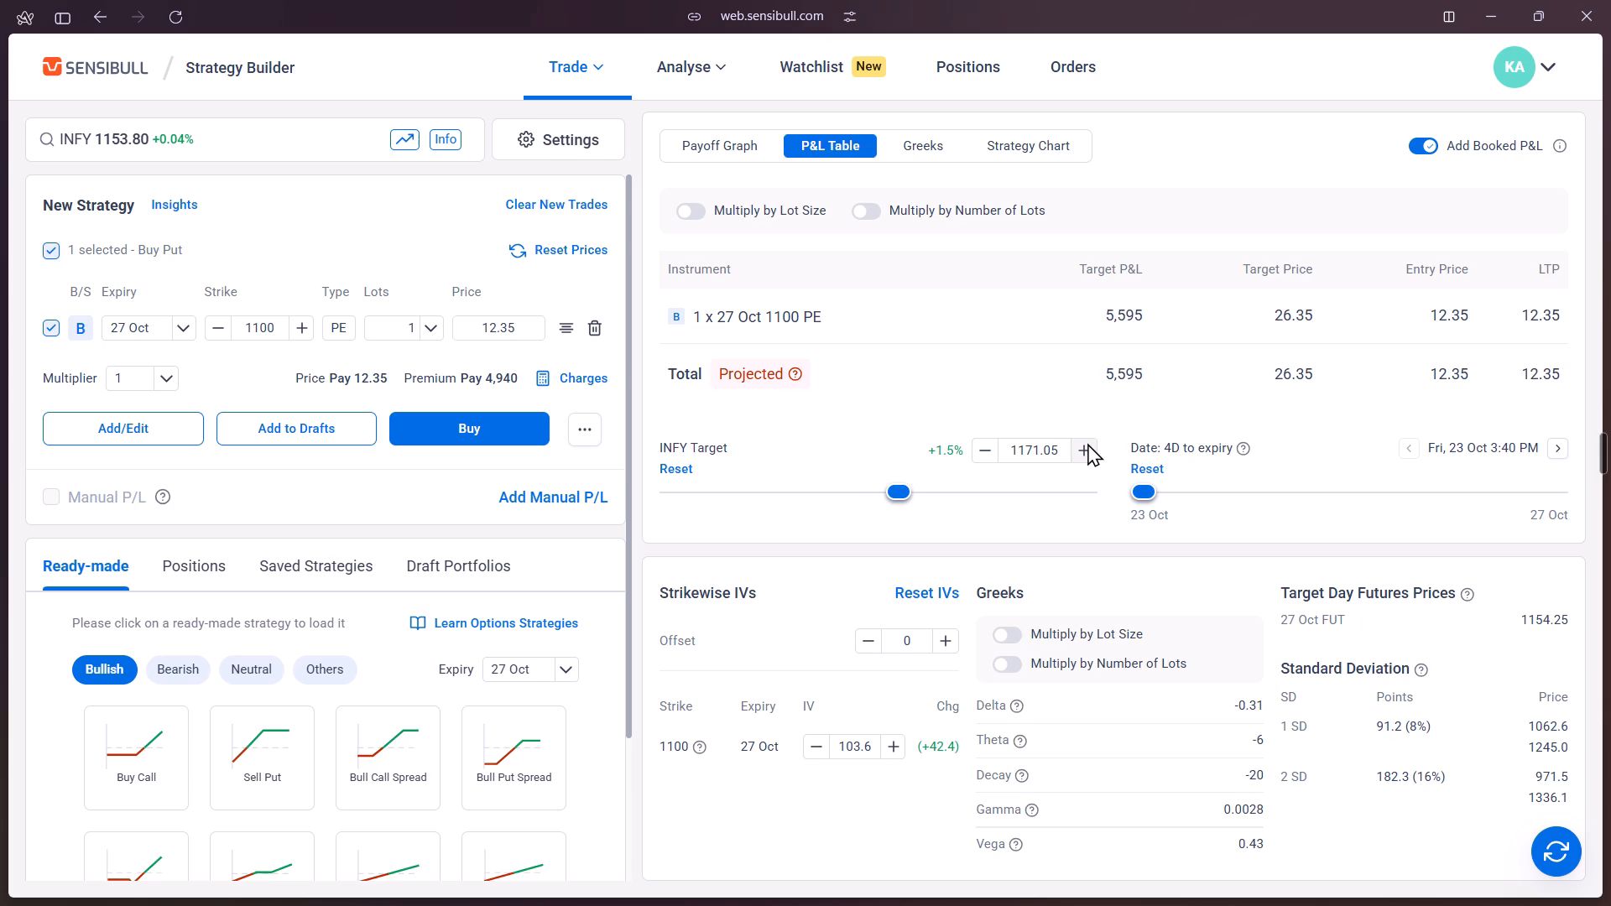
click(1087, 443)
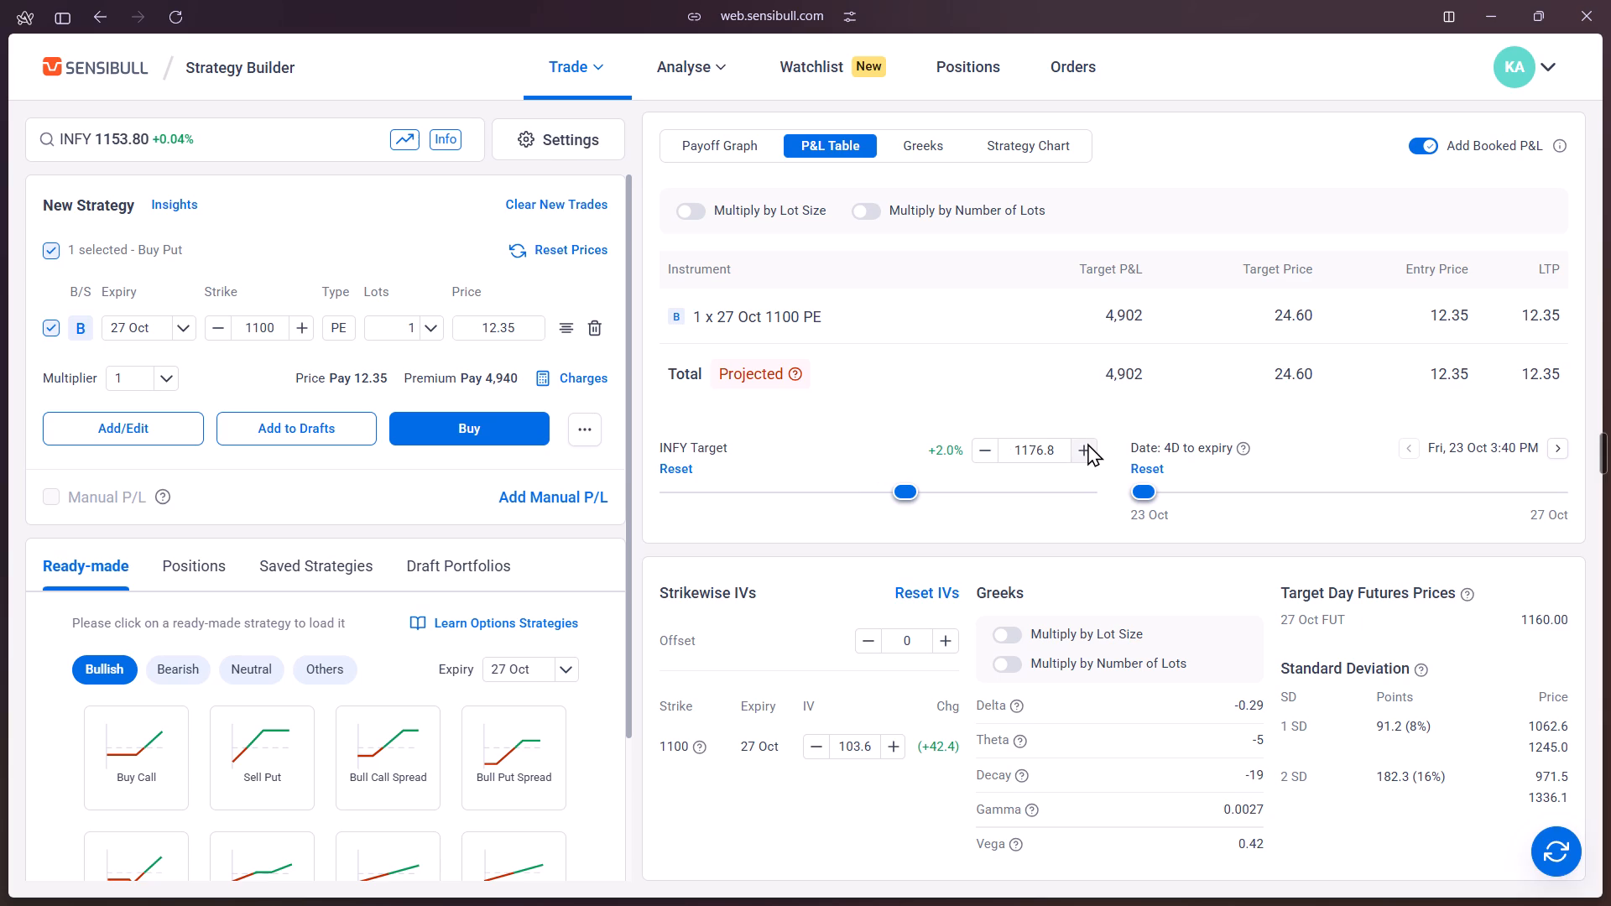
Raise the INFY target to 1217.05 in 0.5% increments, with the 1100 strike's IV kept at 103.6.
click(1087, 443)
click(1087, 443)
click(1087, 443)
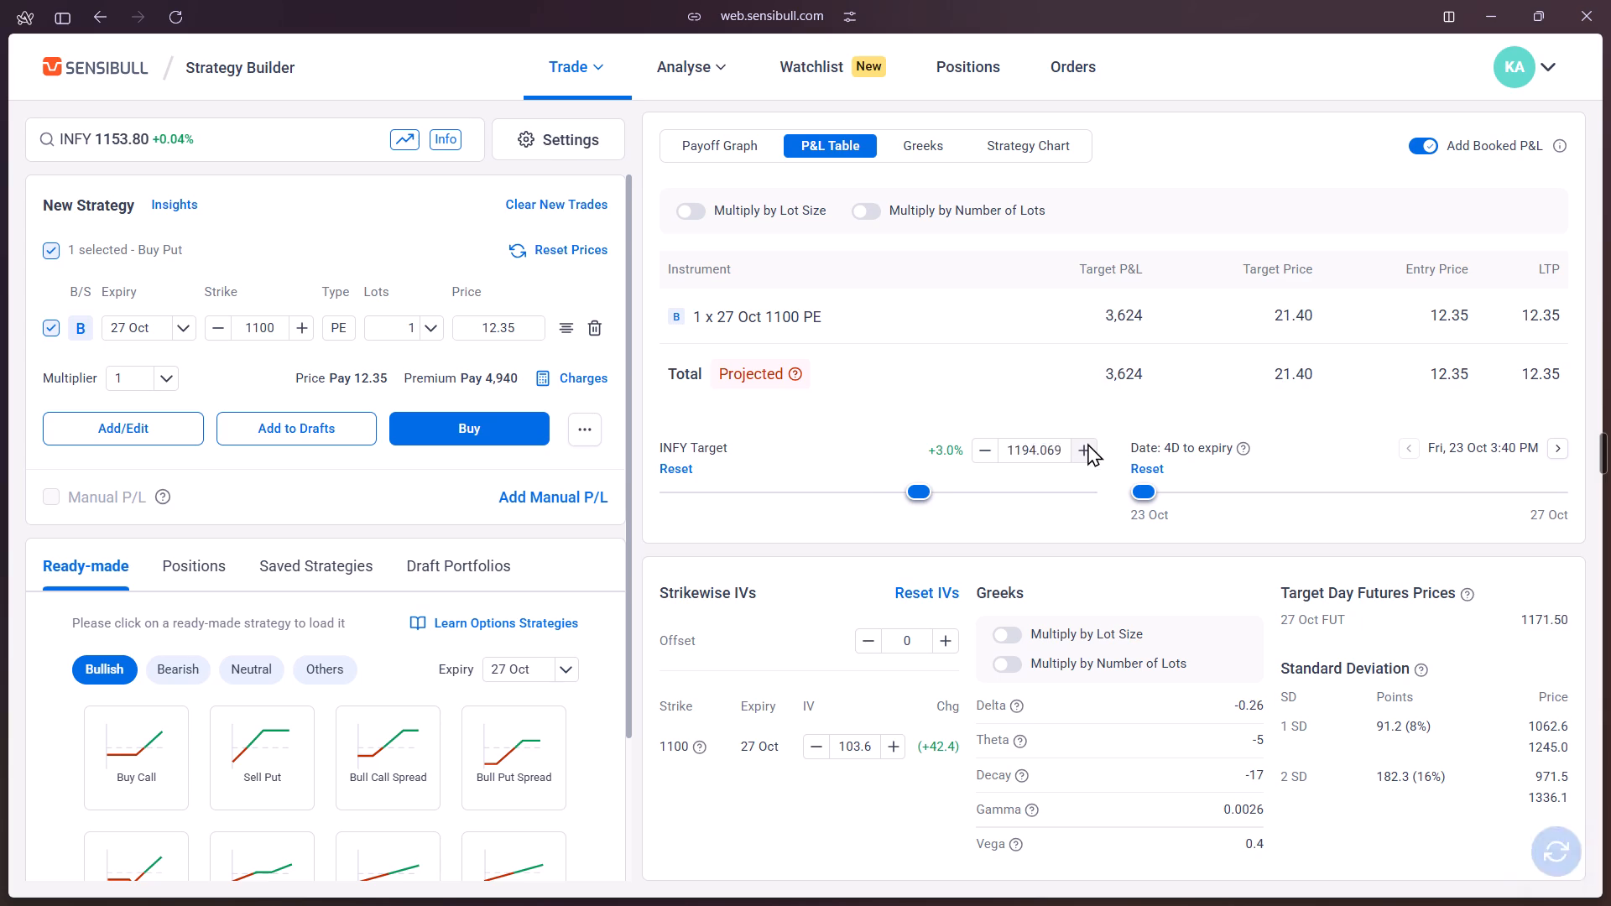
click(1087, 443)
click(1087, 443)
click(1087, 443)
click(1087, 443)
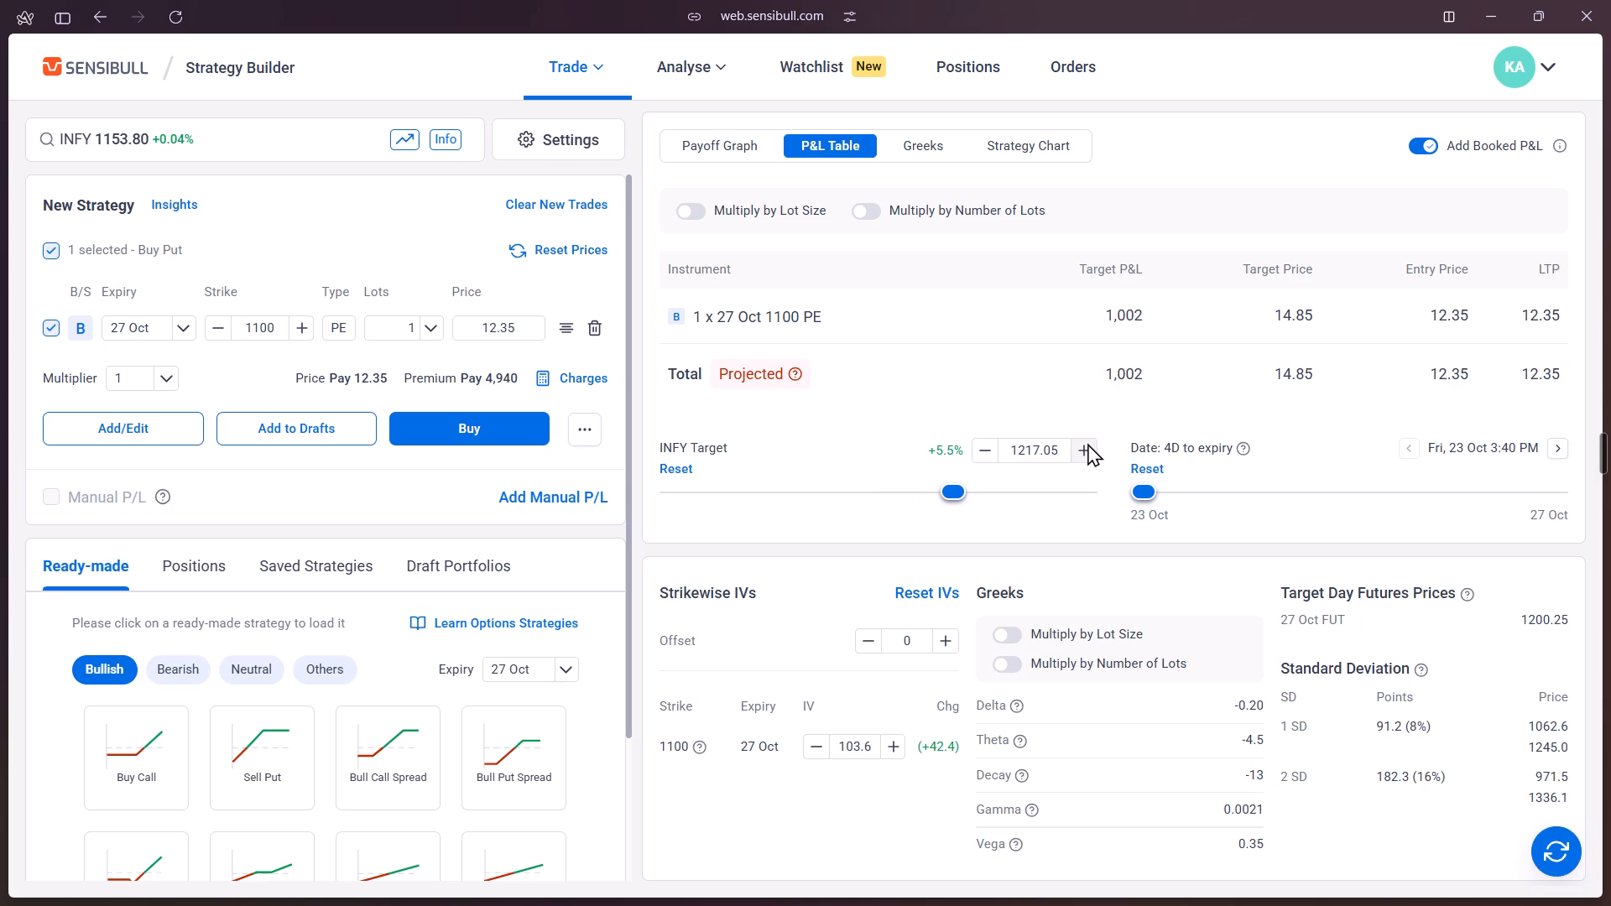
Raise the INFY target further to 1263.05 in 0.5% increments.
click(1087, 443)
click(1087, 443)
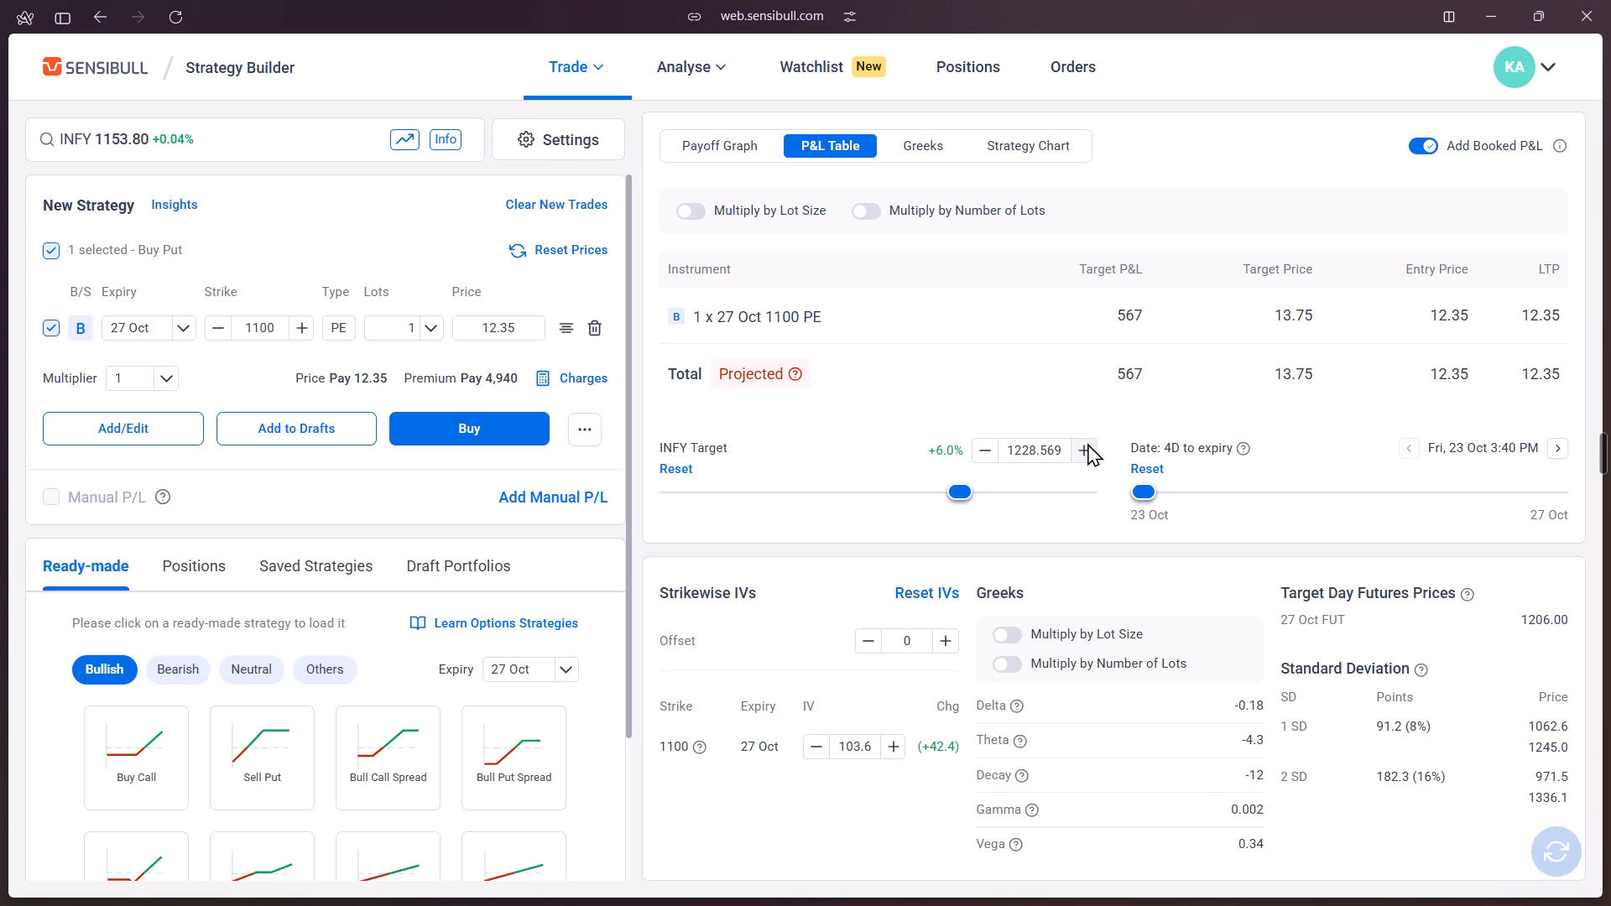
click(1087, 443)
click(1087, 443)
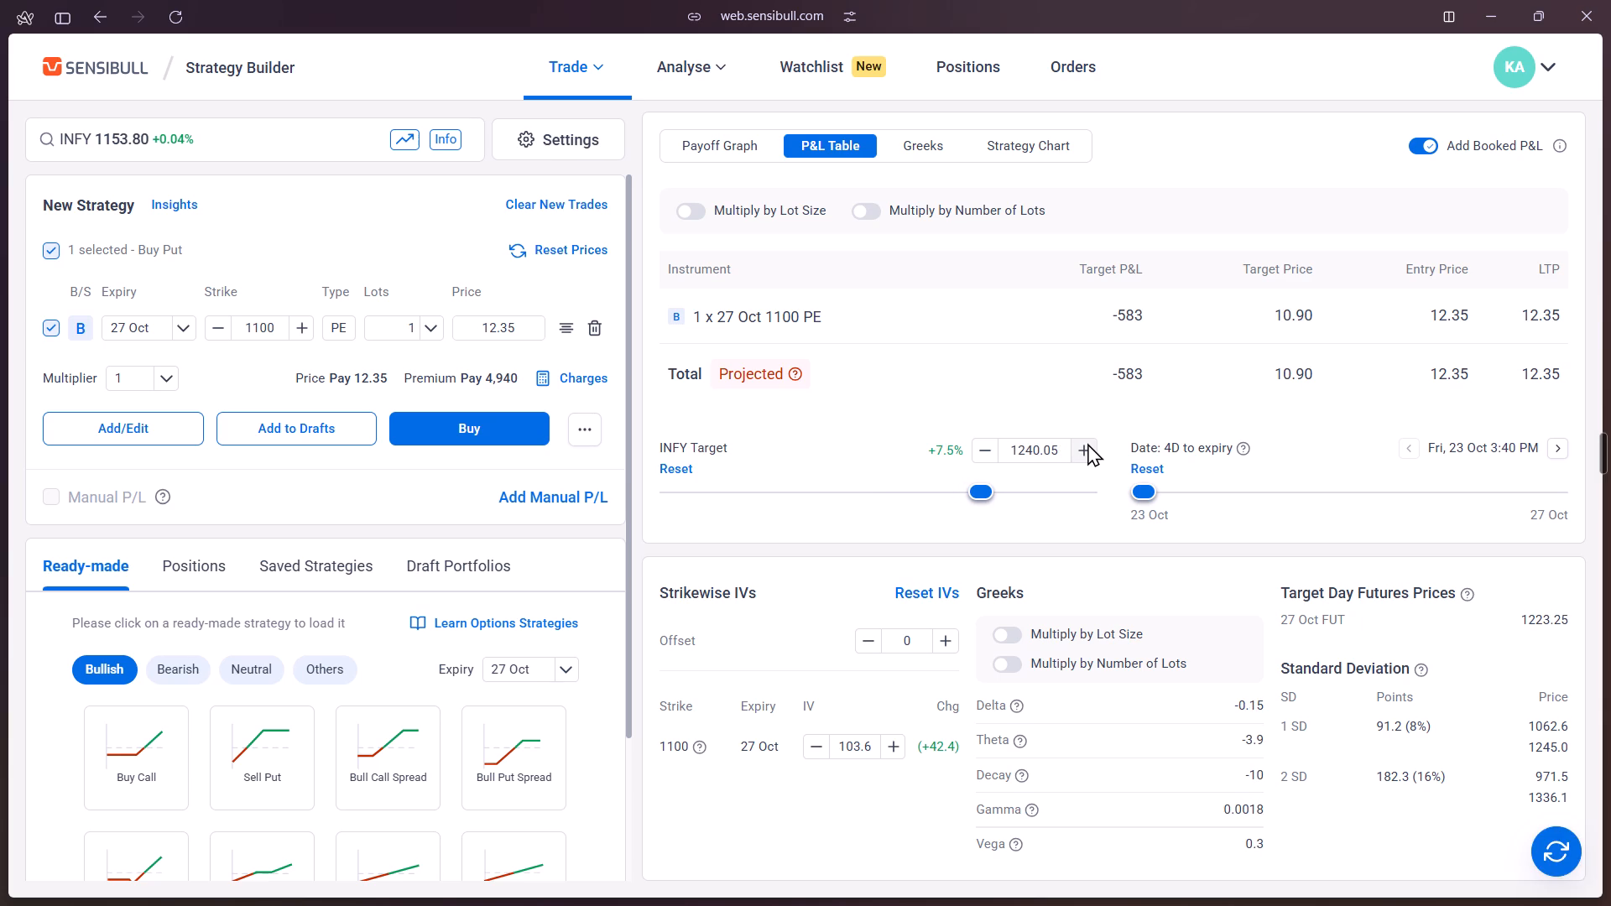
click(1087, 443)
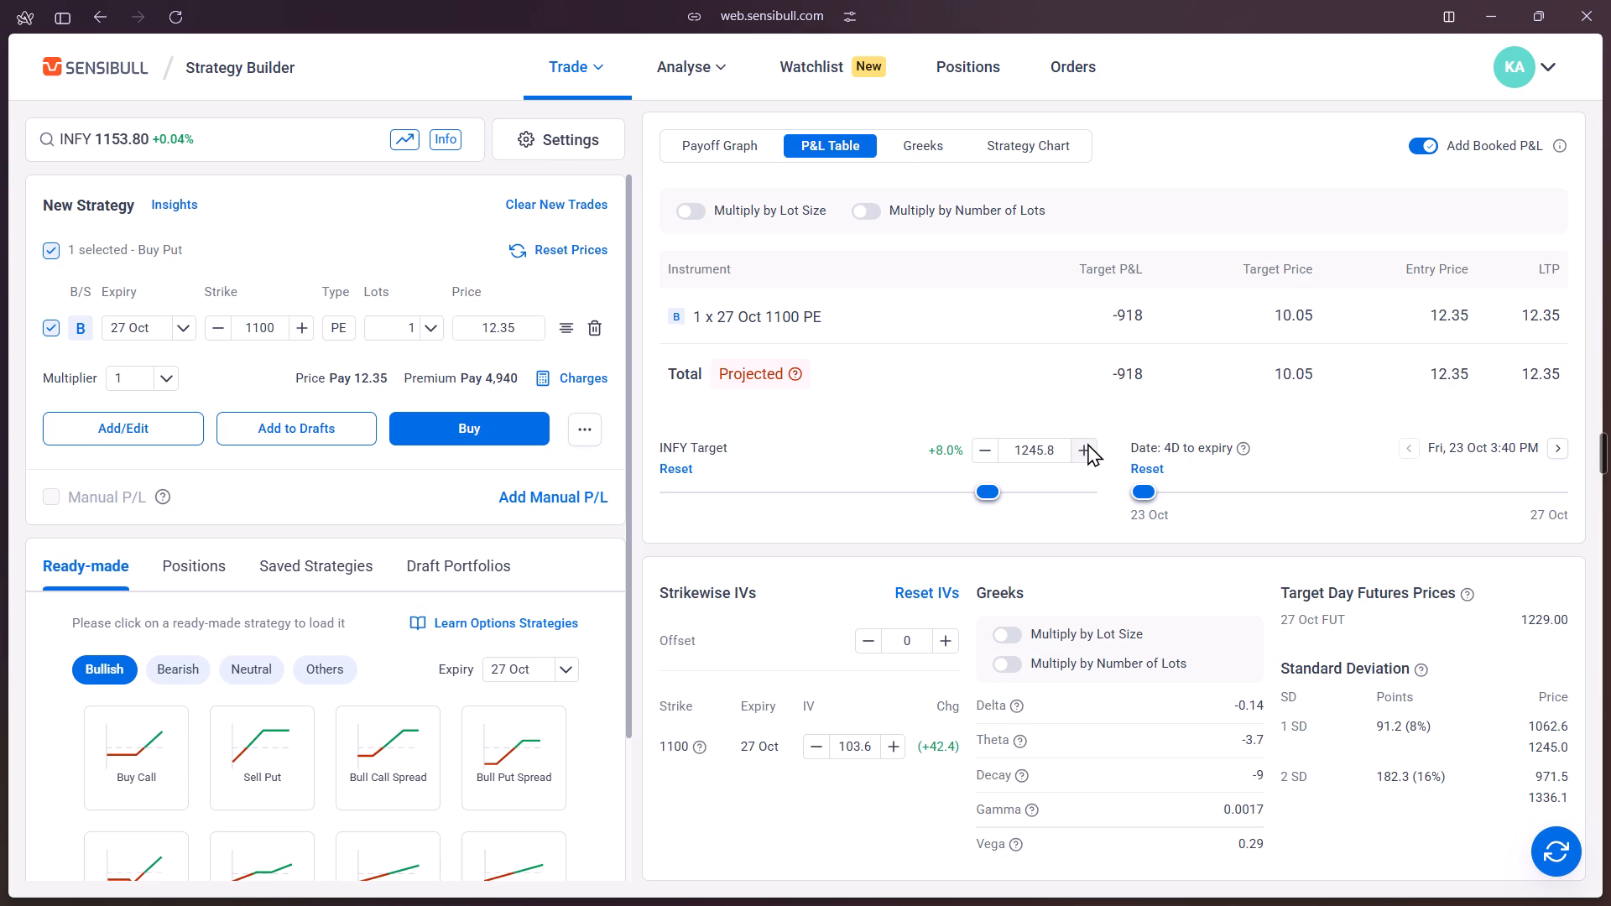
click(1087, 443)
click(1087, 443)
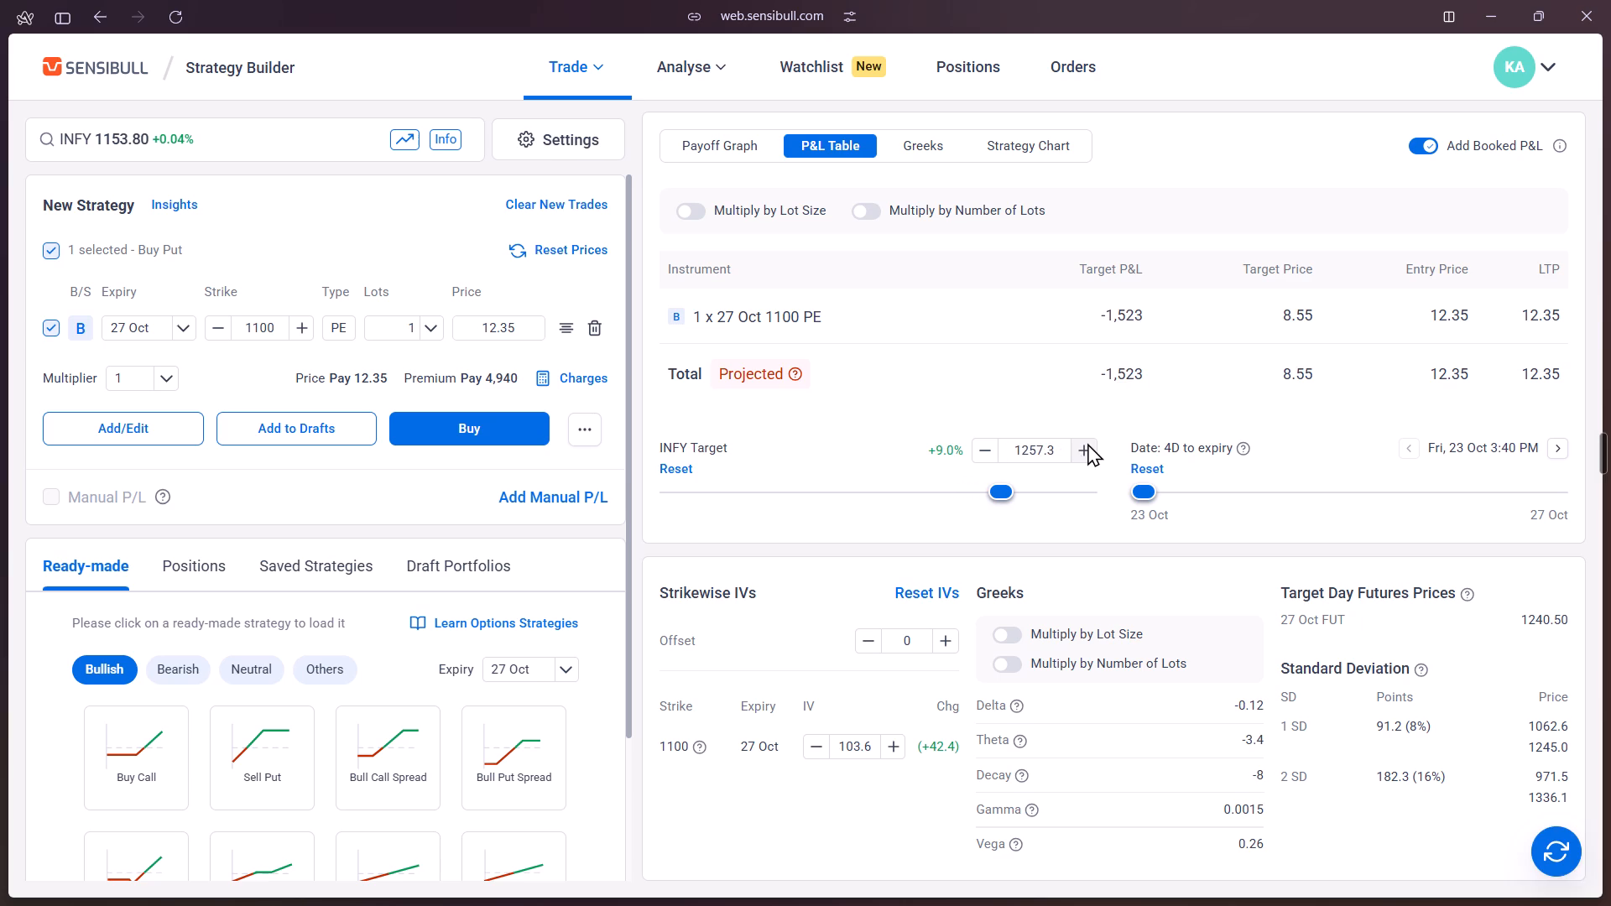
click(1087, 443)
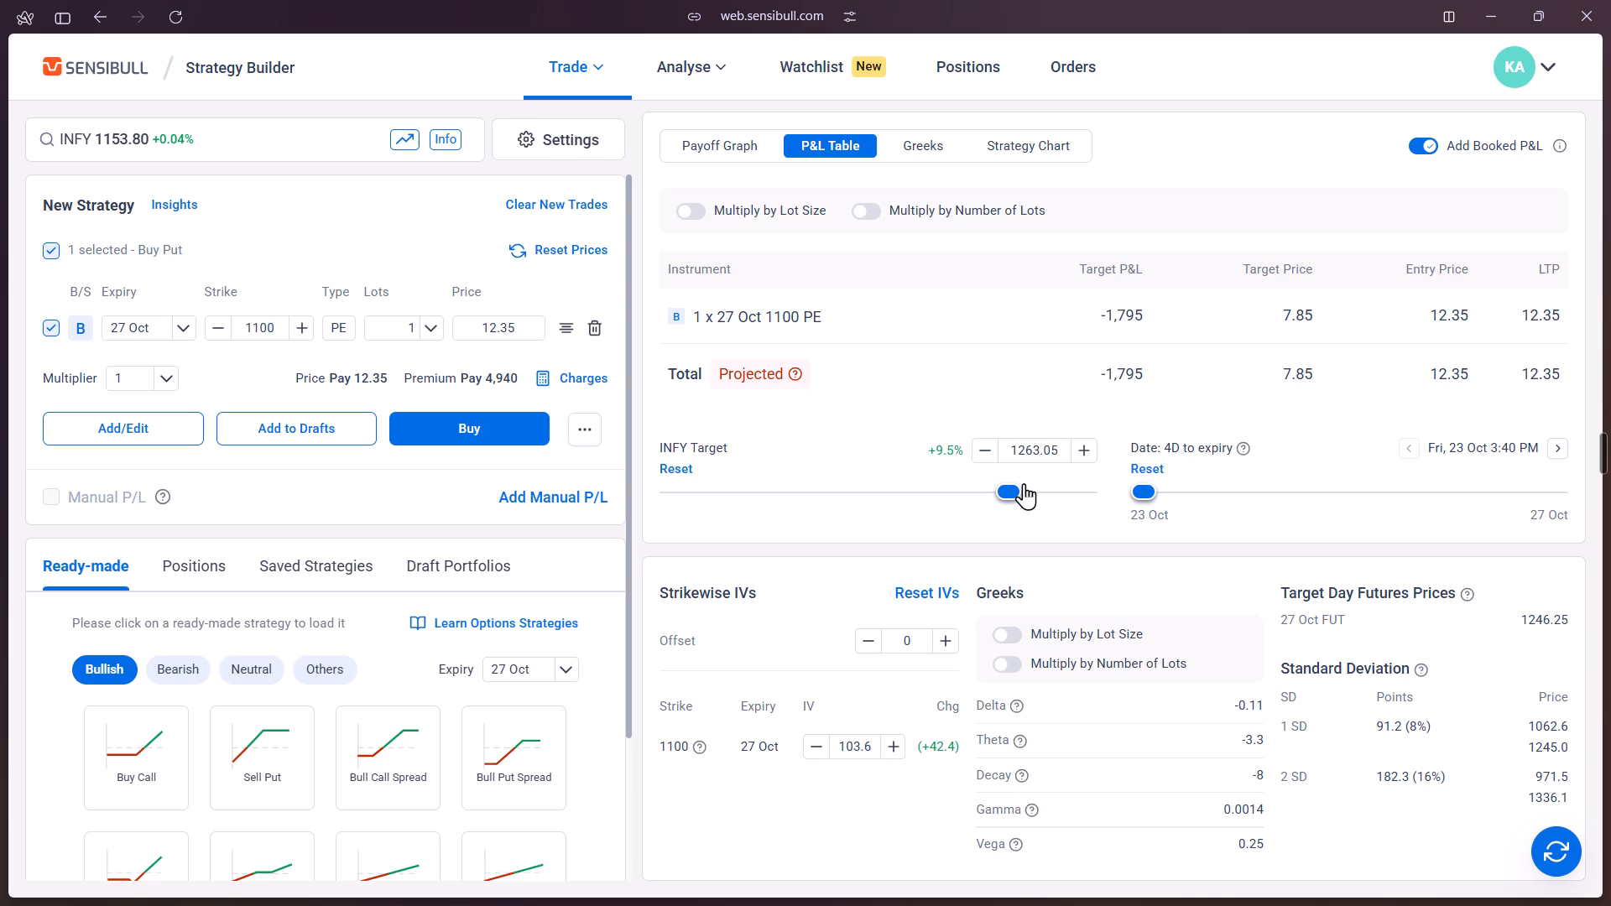
Bring the INFY target down to 1151, just below the current spot price.
drag(1018, 487, 931, 503)
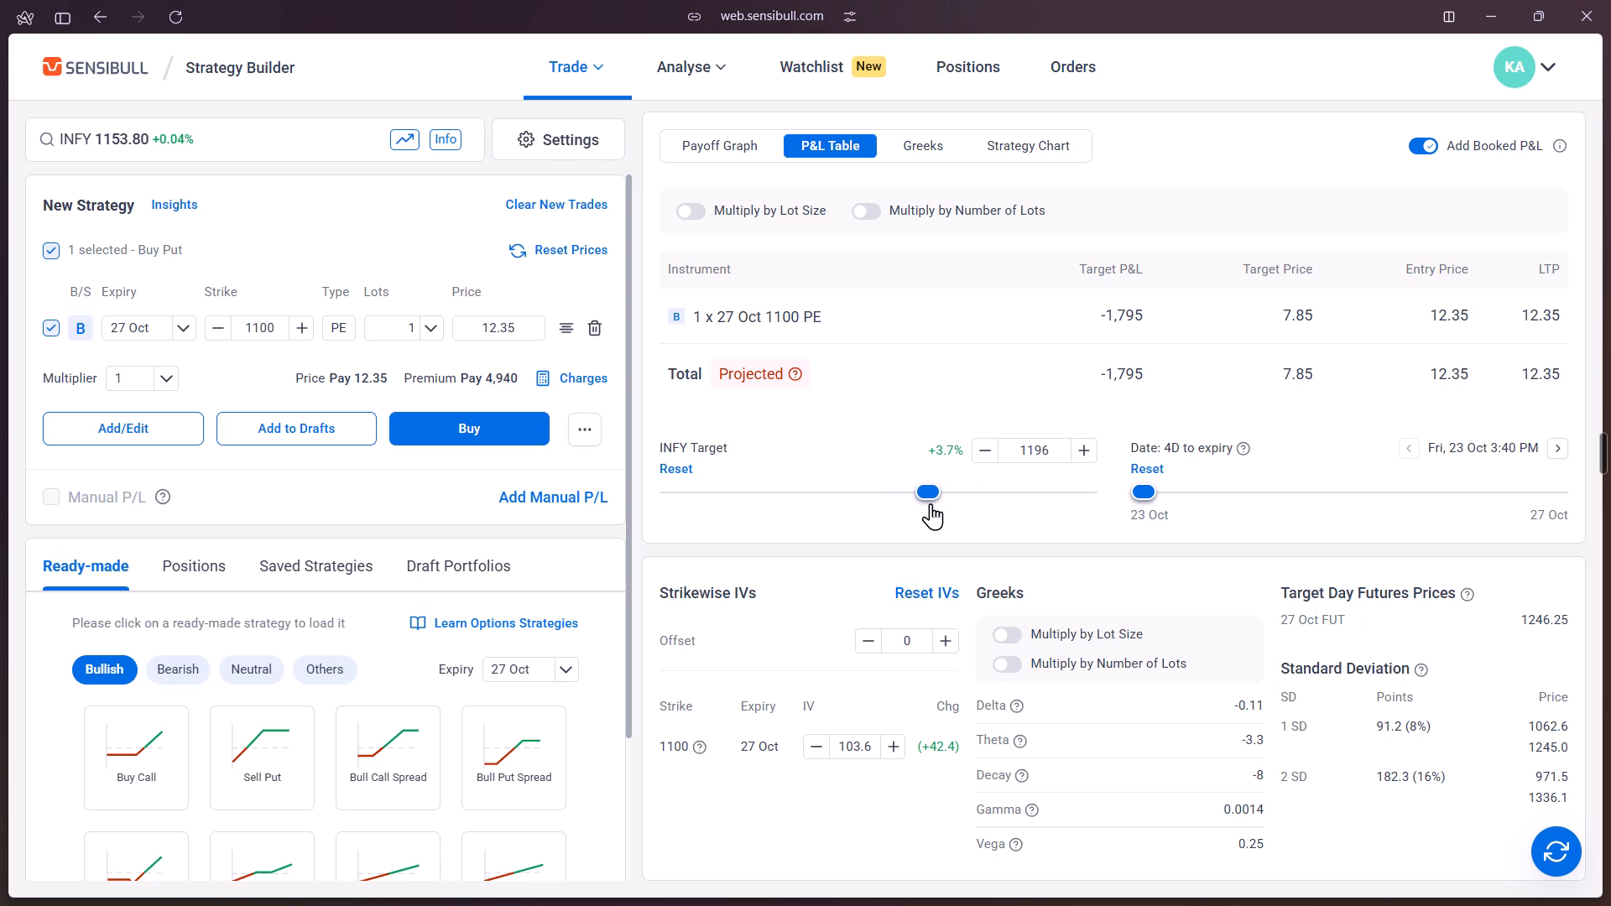
drag(931, 503, 872, 497)
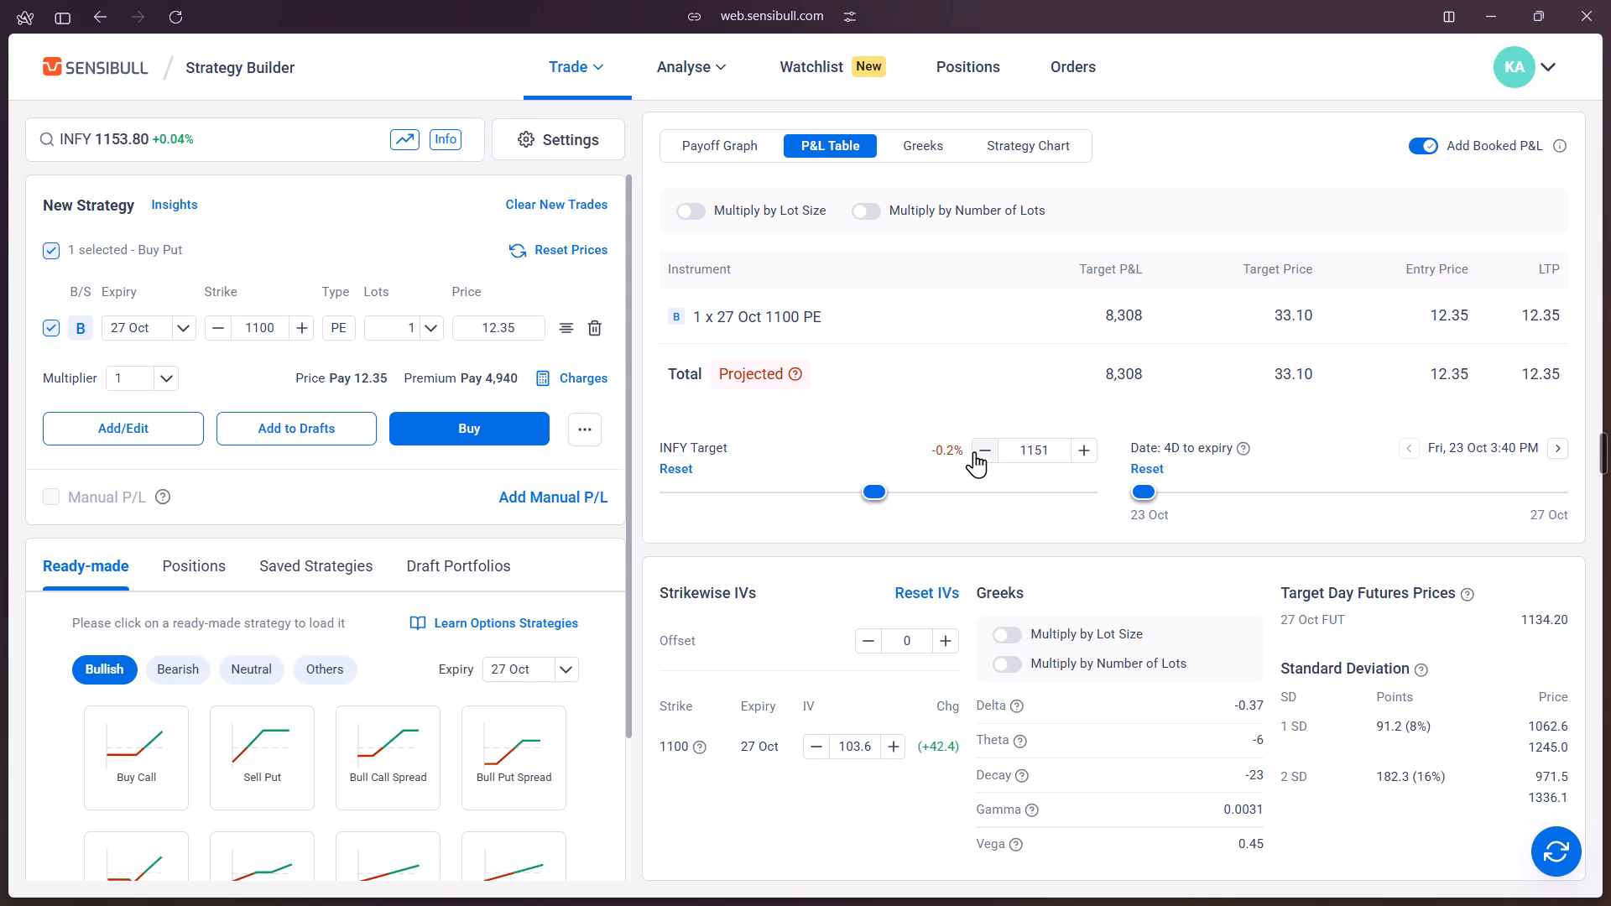
Lower the INFY target to 1128 in 0.5% decrements.
click(974, 451)
click(974, 451)
click(974, 451)
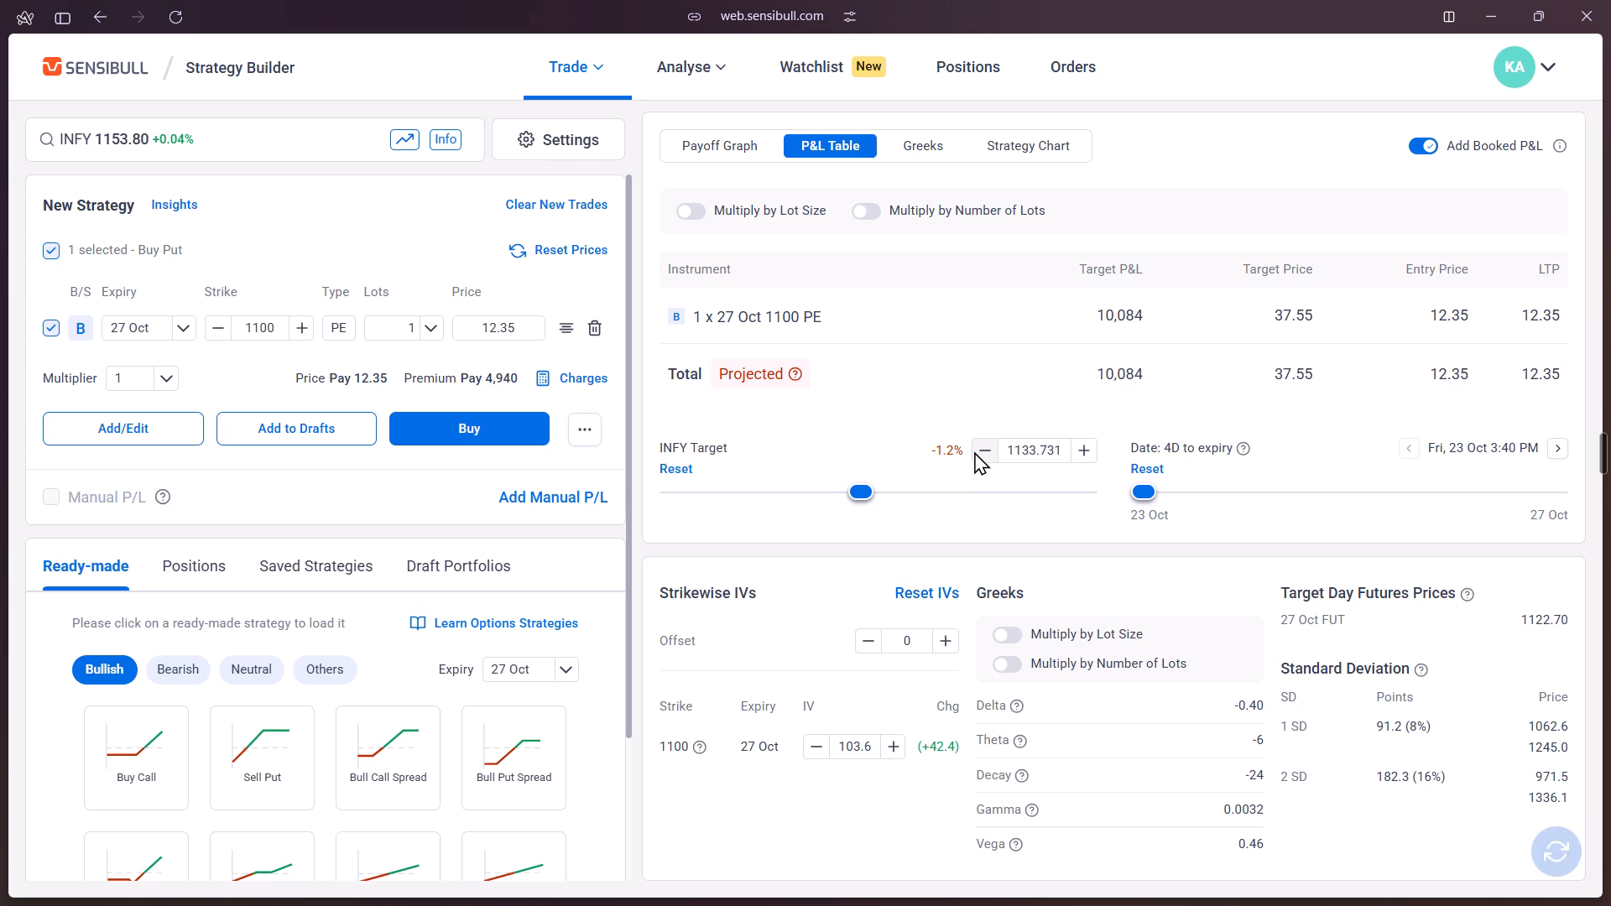
click(974, 456)
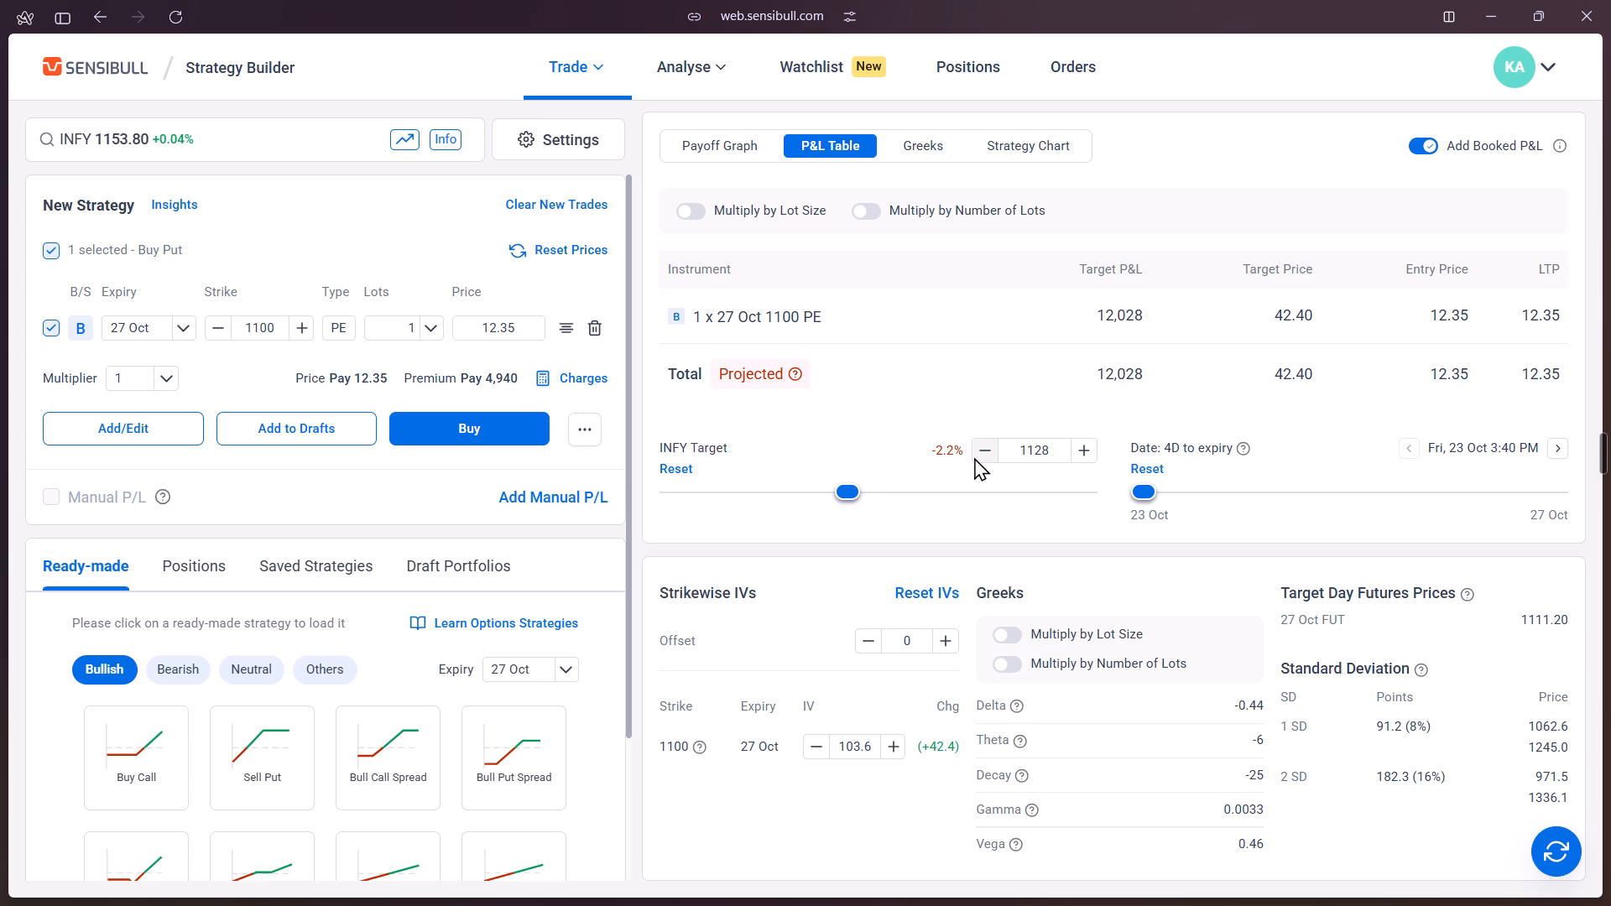
Lower the INFY target to 1093.5 in 0.5% decrements, taking it just below the put's 1100 strike.
click(976, 450)
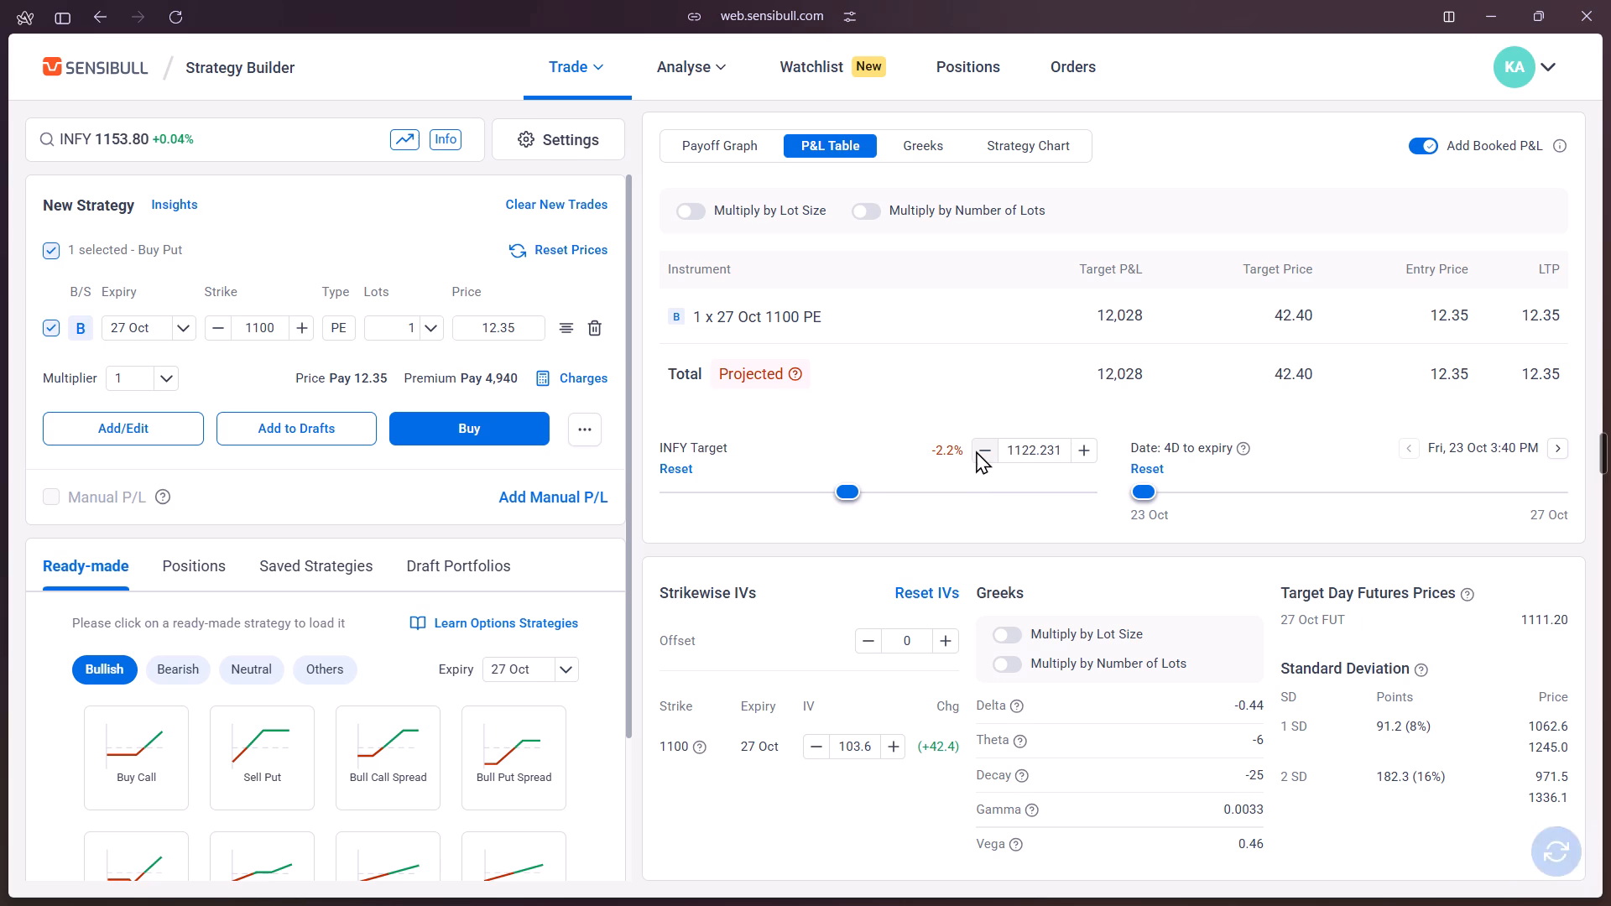
click(976, 450)
click(976, 450)
click(976, 450)
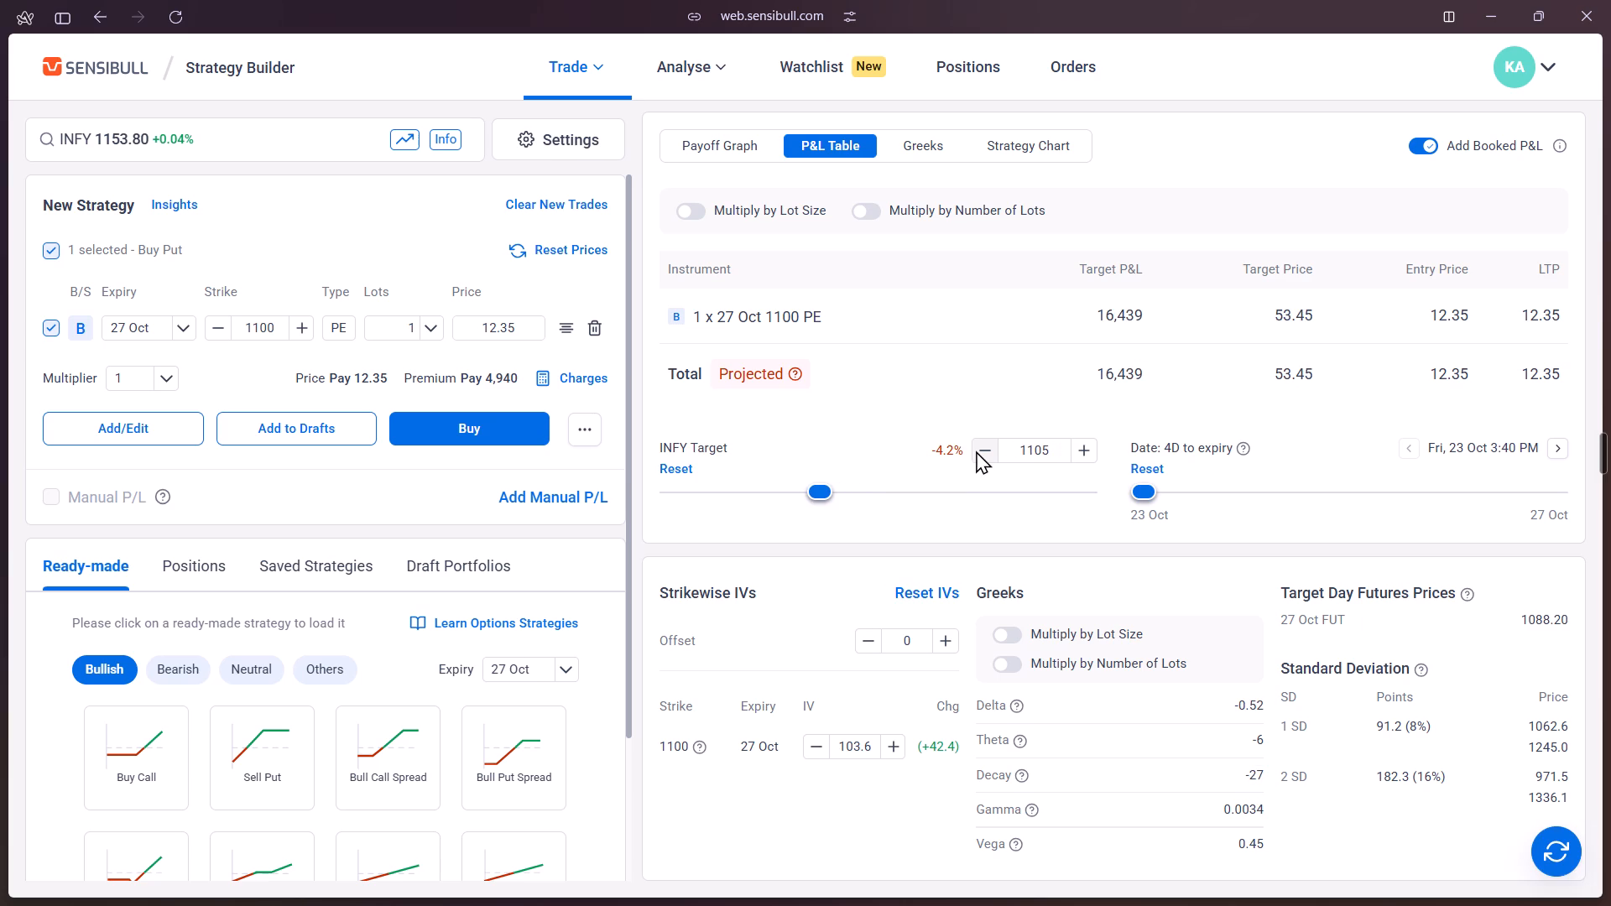
click(976, 450)
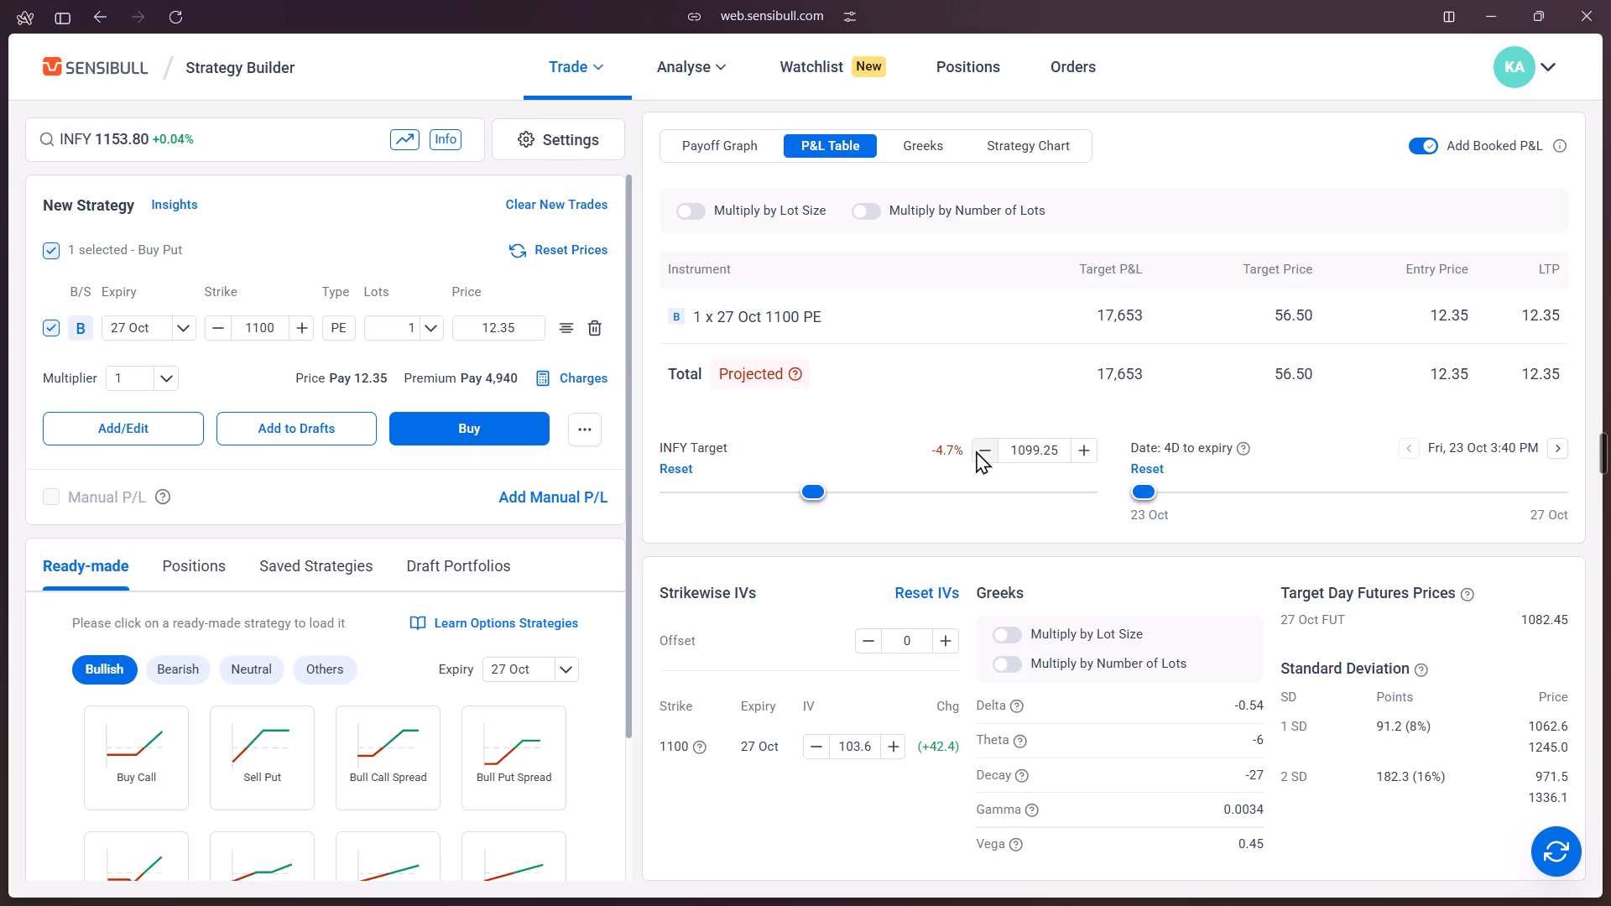
click(976, 450)
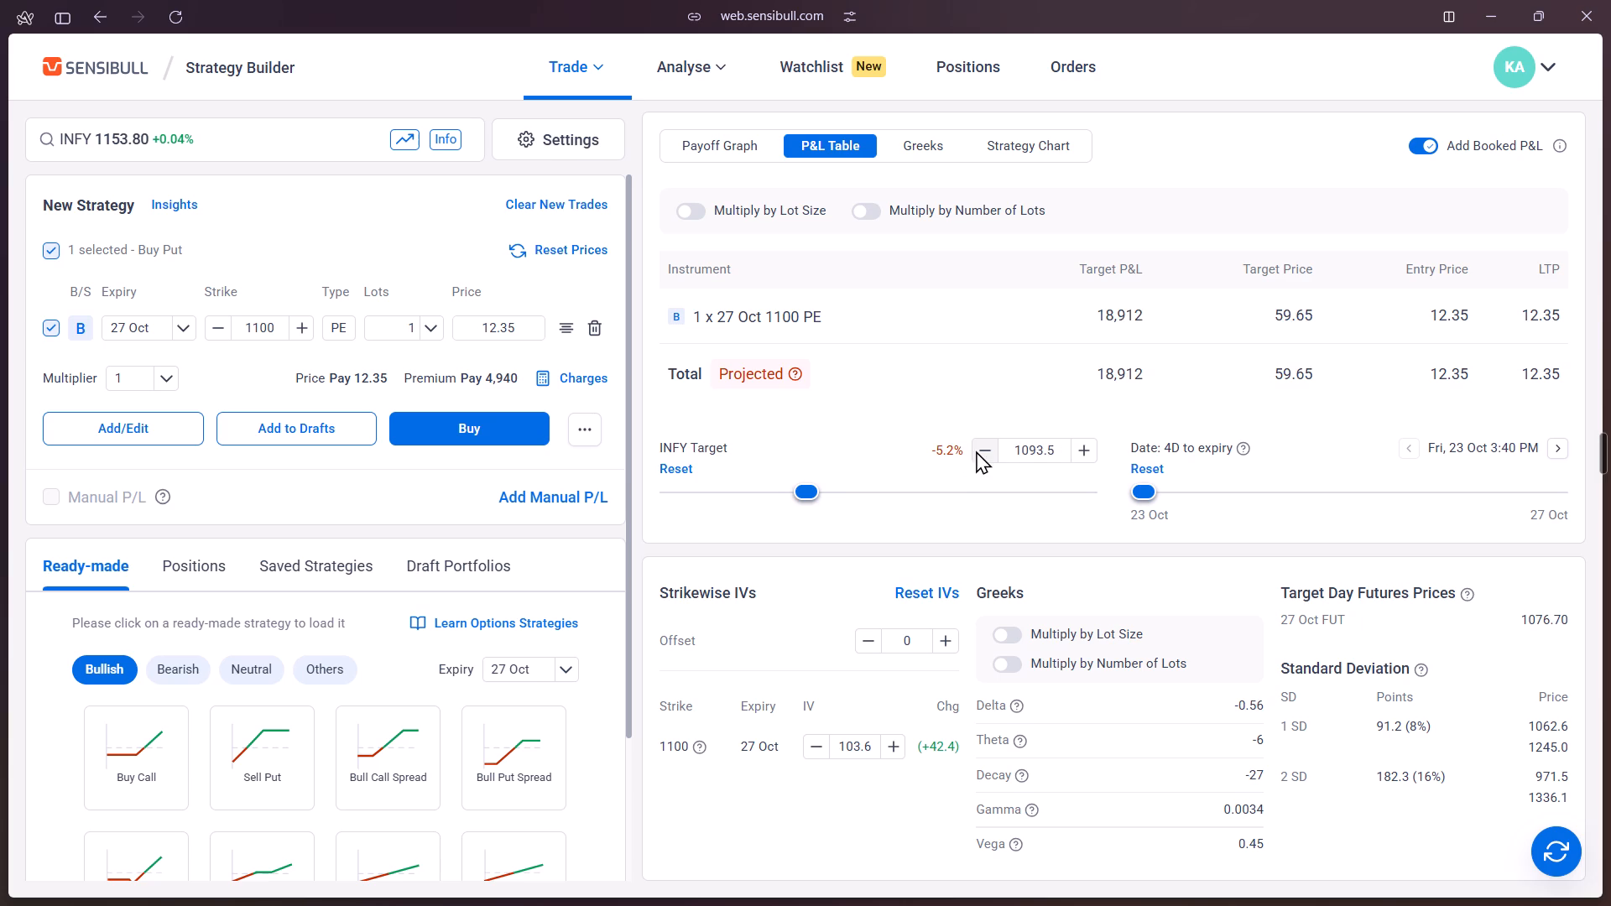
Lower the INFY target further to 1030.25 in 0.5% decrements, keeping the 1100 strike's IV at 103.6.
click(976, 450)
click(976, 450)
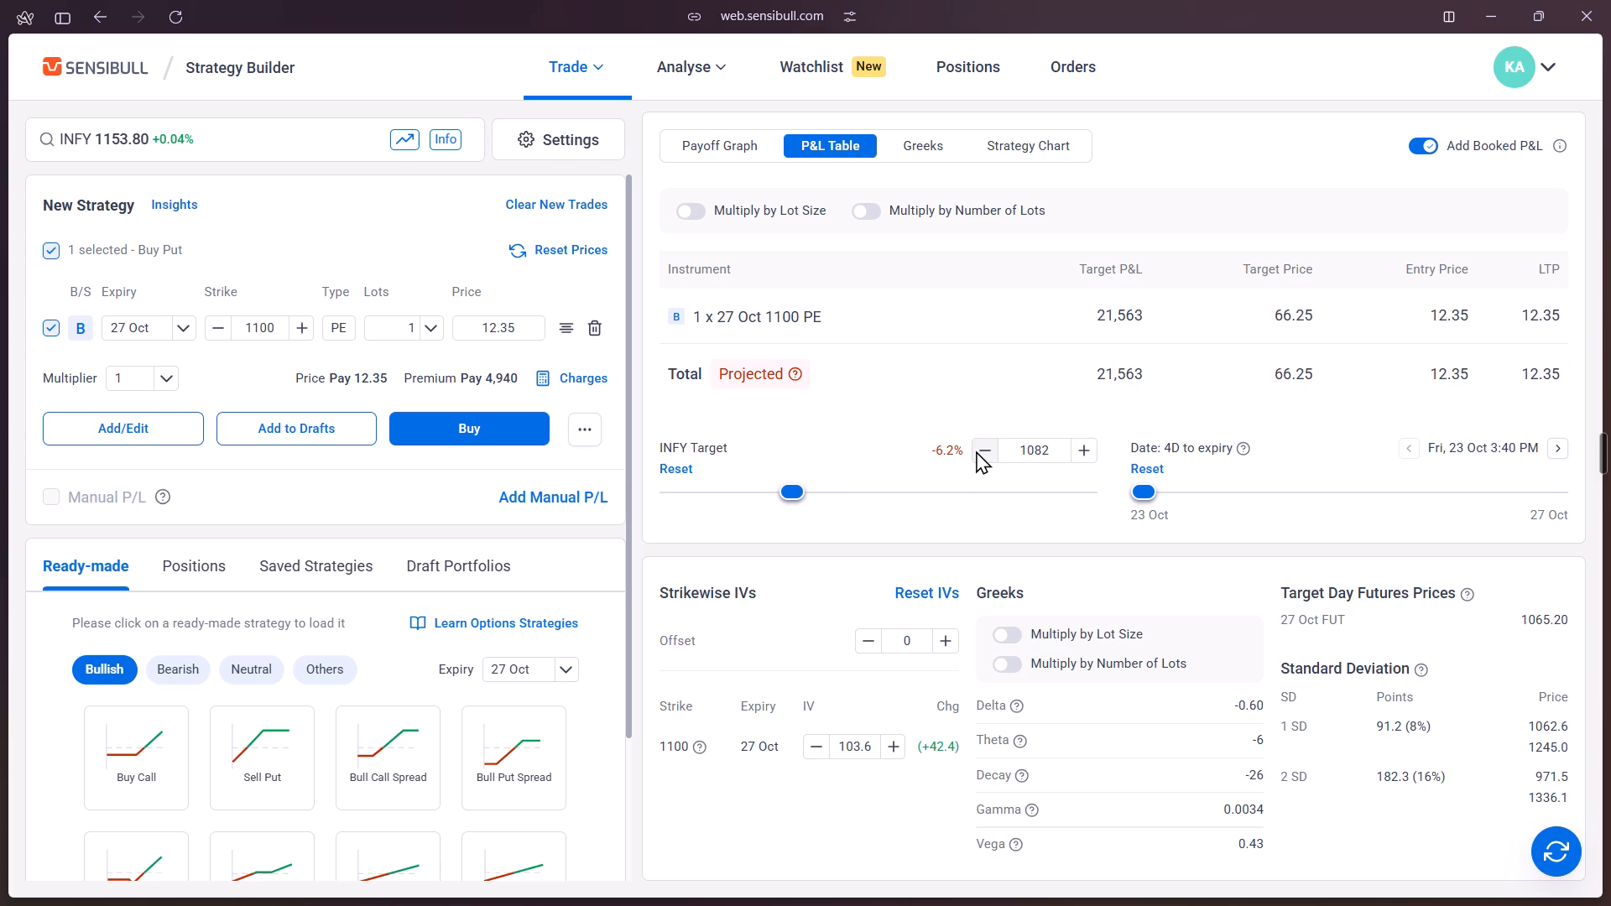
click(976, 450)
double_click(976, 450)
triple_click(976, 450)
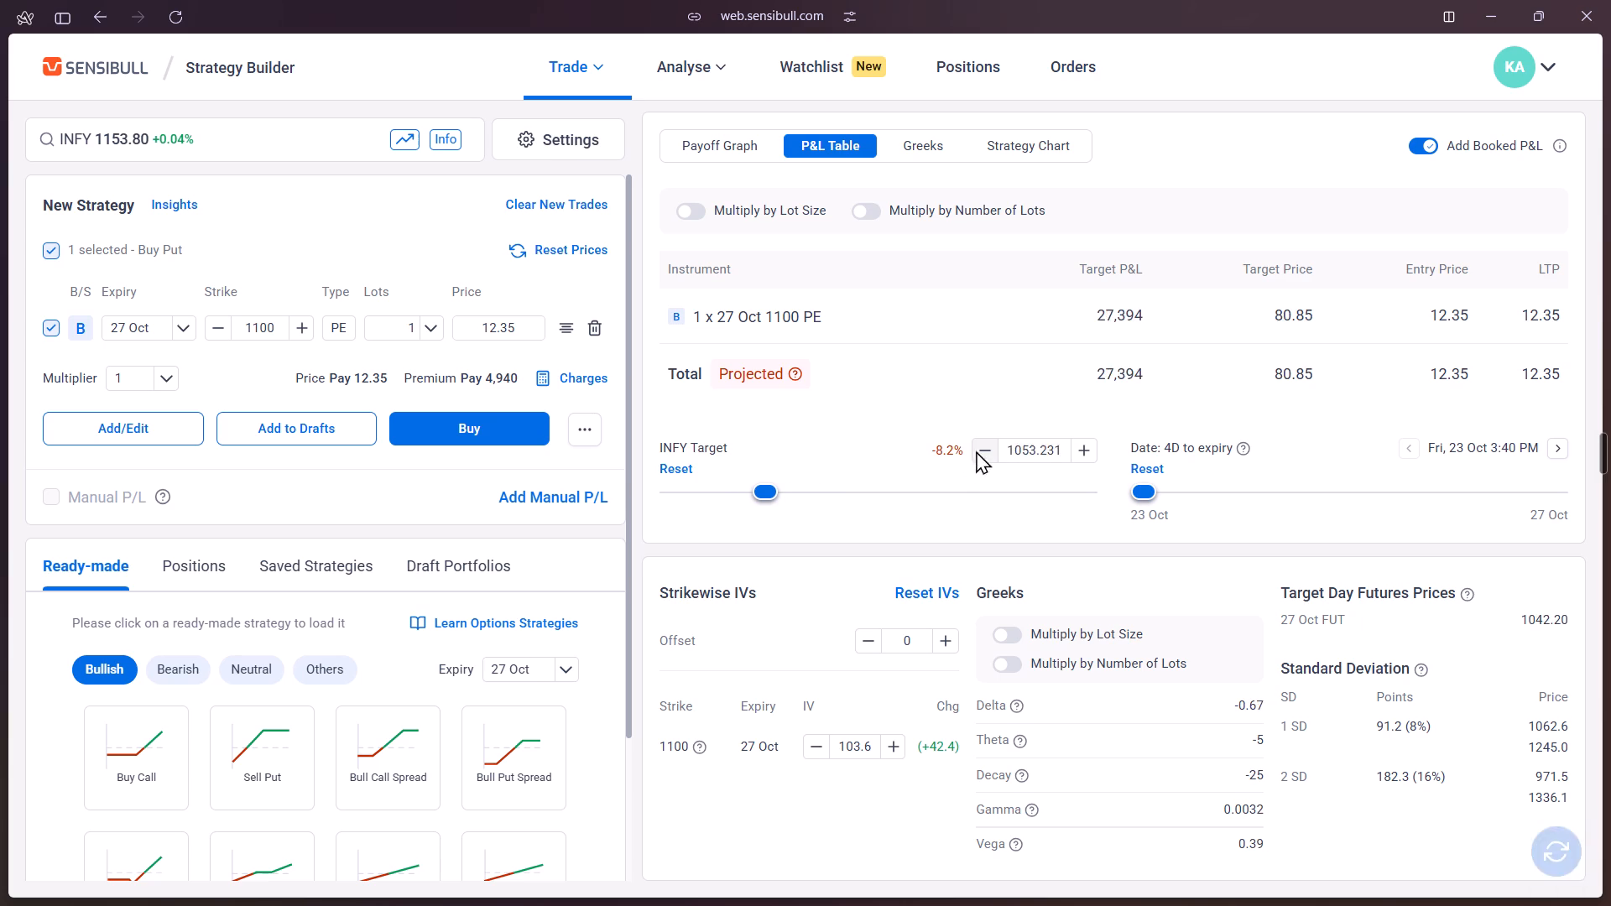
triple_click(976, 450)
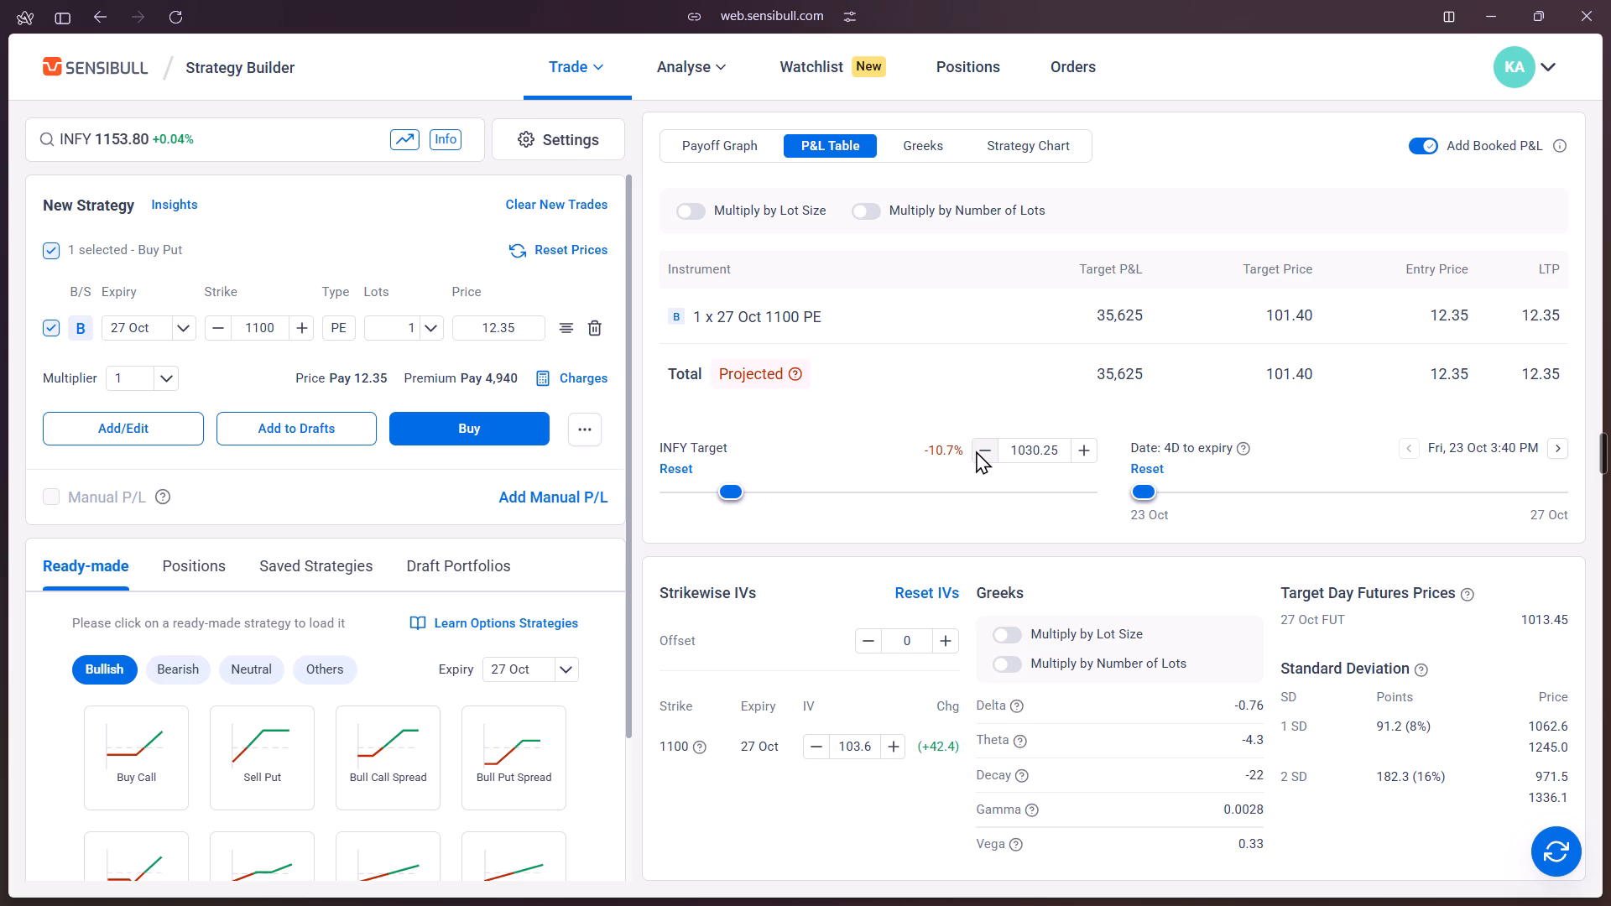
Continue lowering the INFY target in 0.5% decrements to 984.25.
click(976, 450)
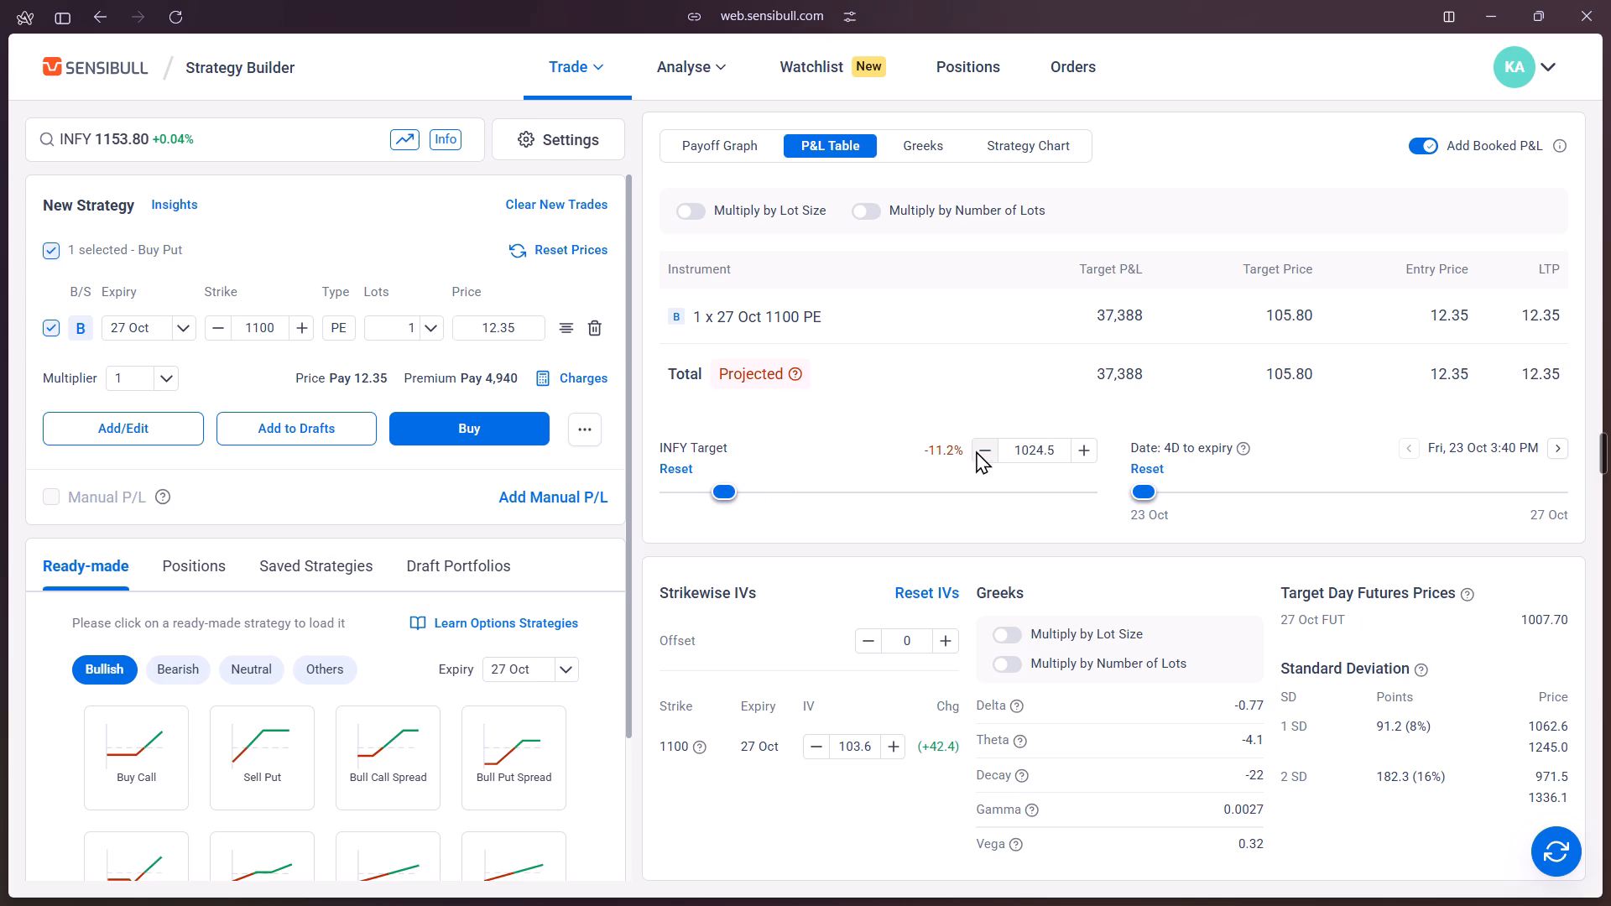
click(976, 450)
double_click(976, 450)
click(976, 450)
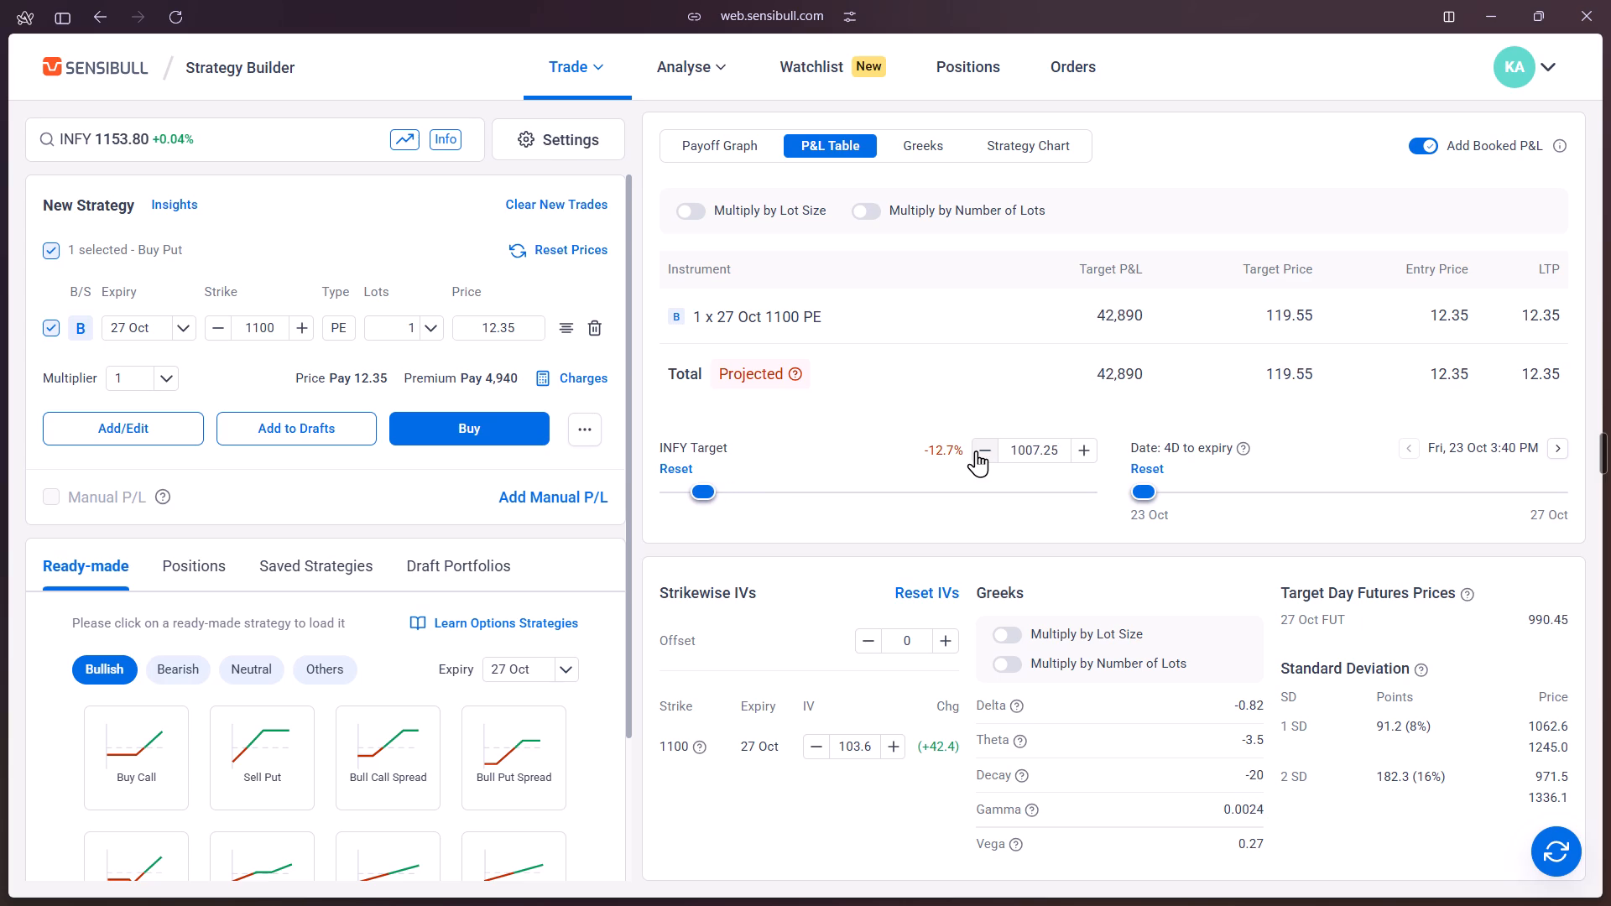
click(976, 450)
click(976, 450)
click(976, 450)
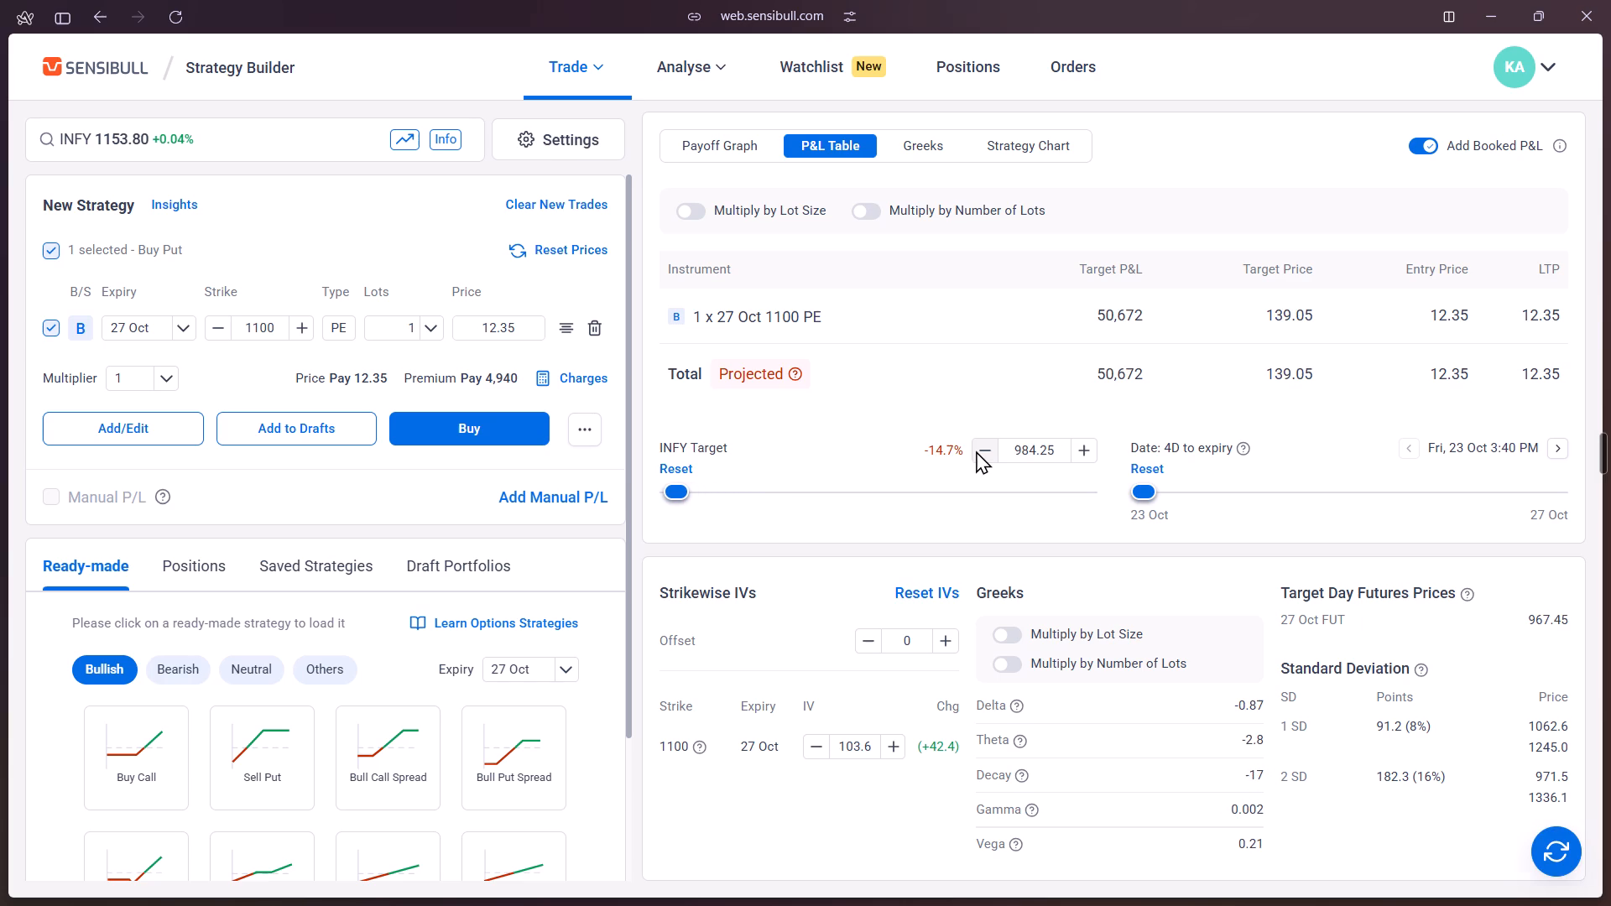
Raise the INFY target back up to 1047.5 in 0.5% increments.
triple_click(1087, 454)
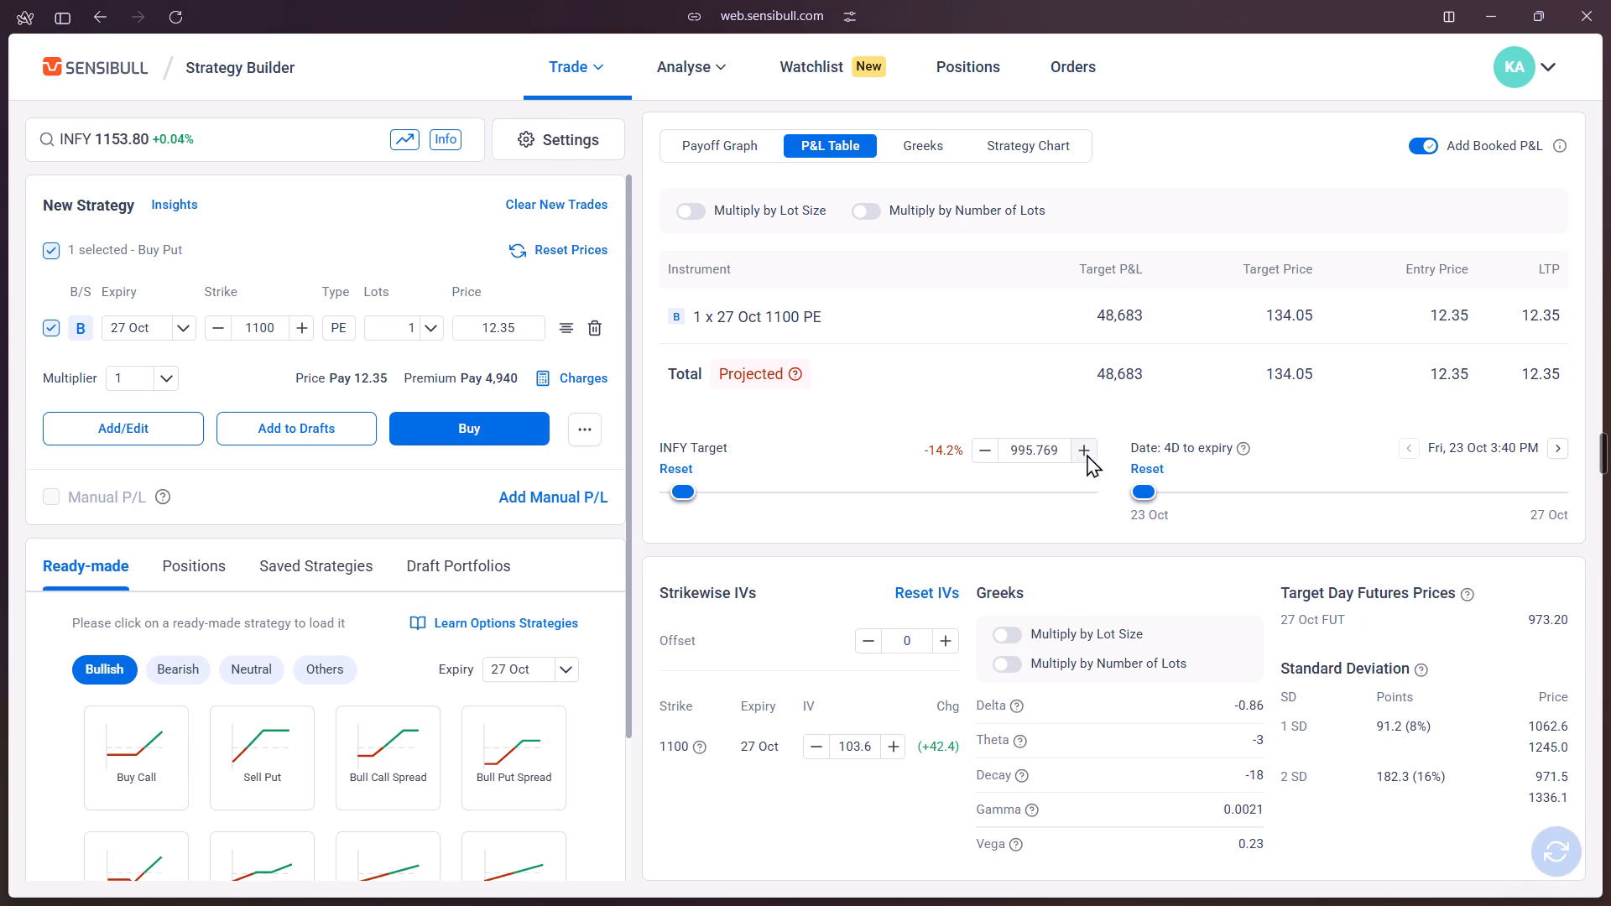
click(1087, 454)
double_click(1087, 454)
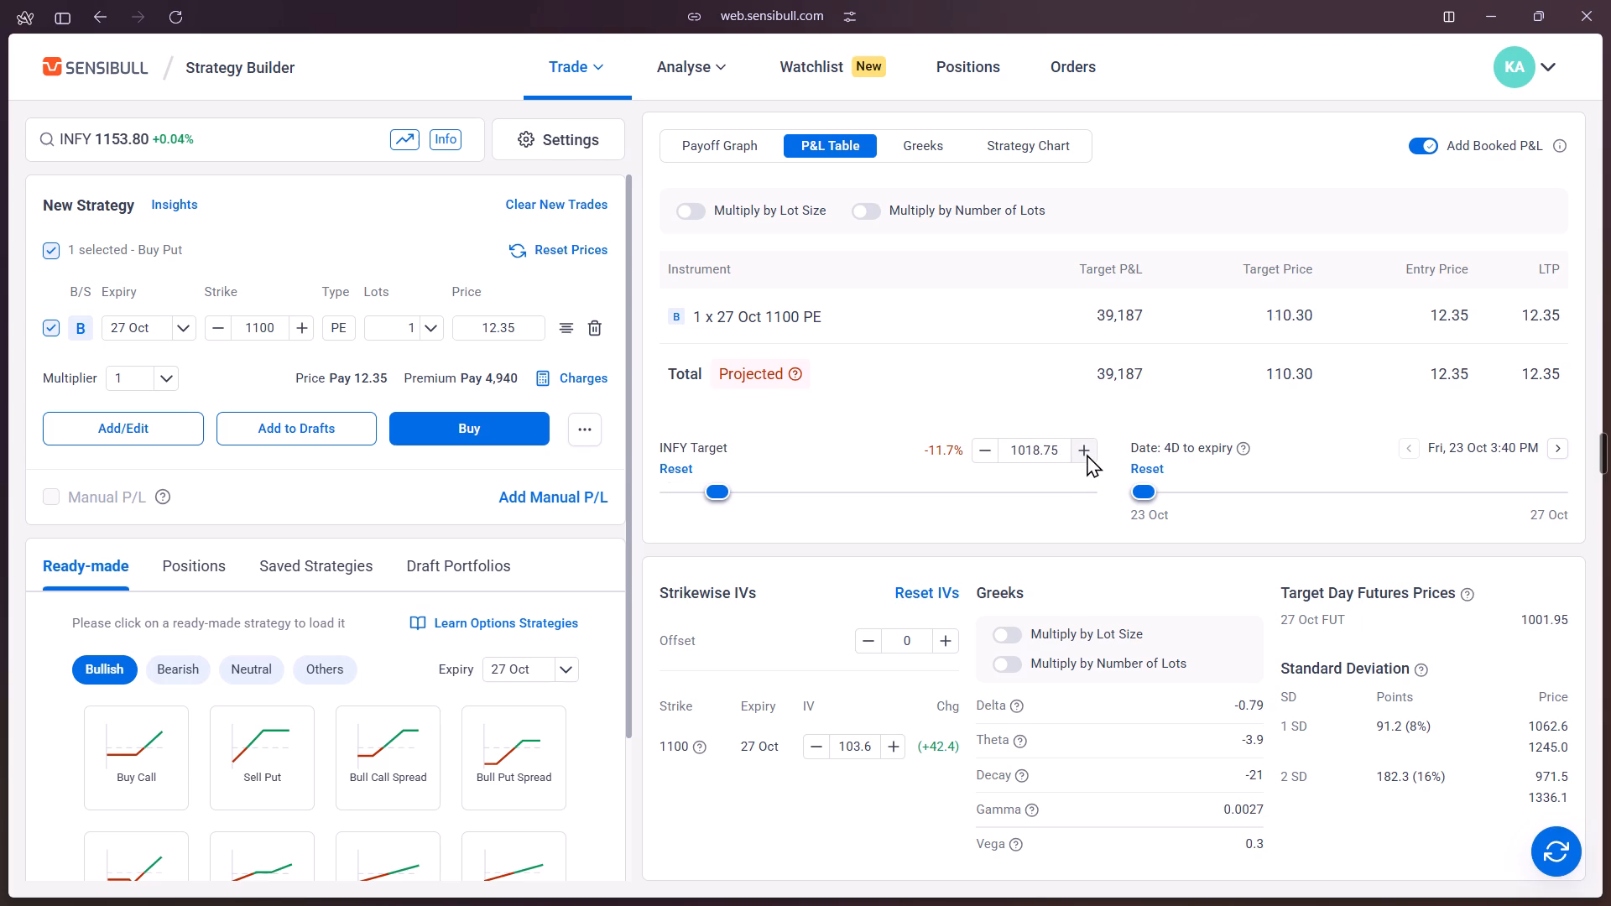
triple_click(1087, 454)
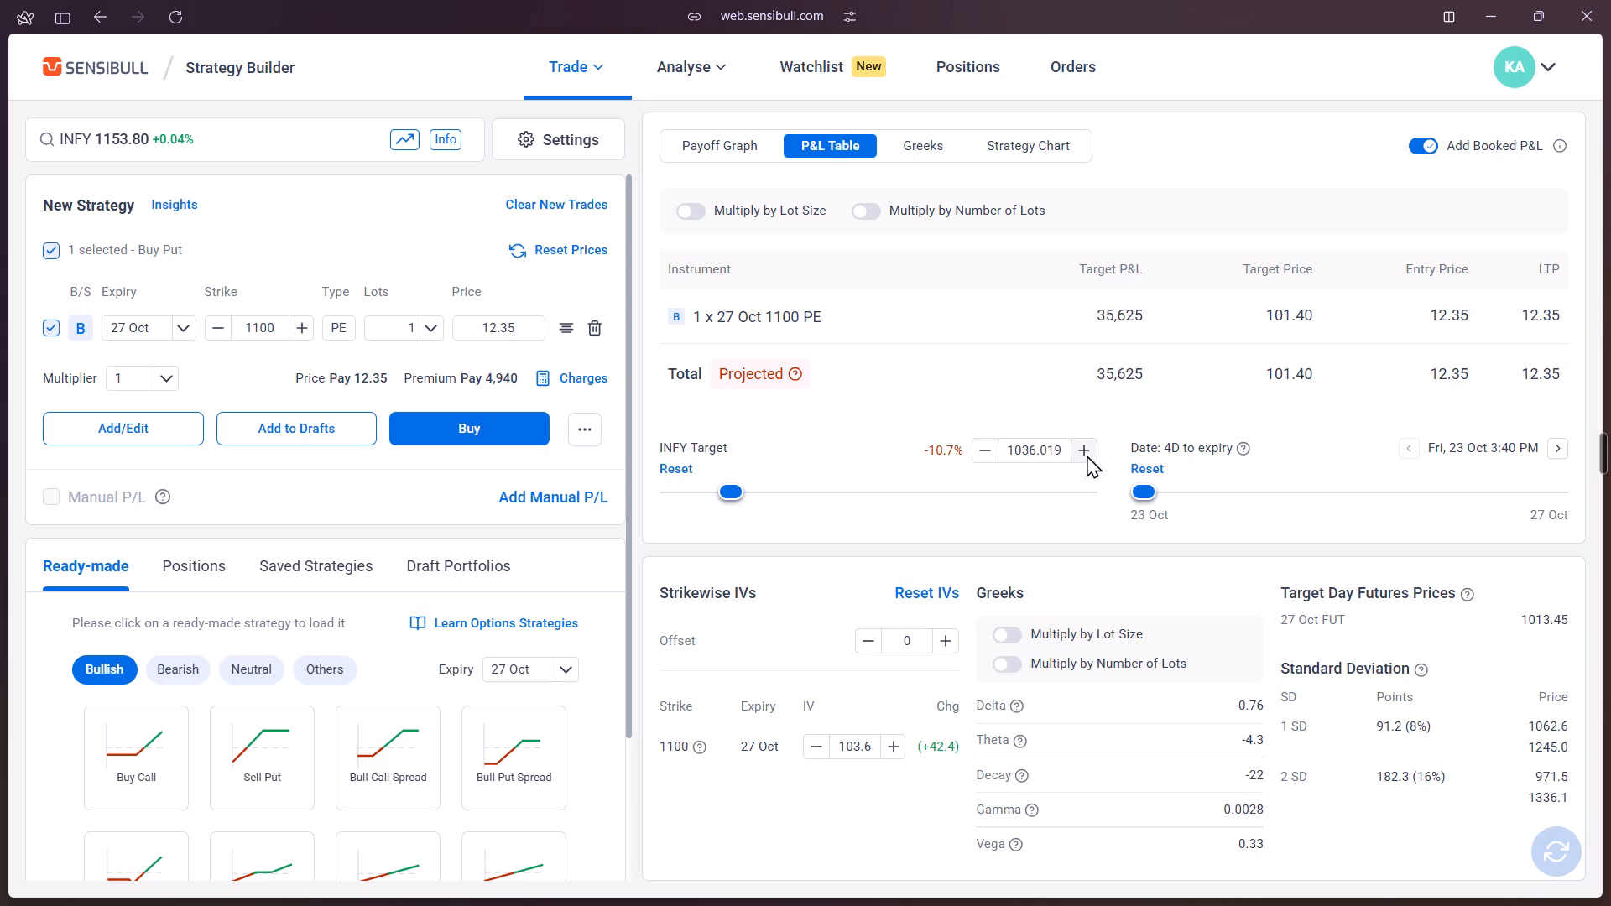
click(1087, 455)
click(1086, 455)
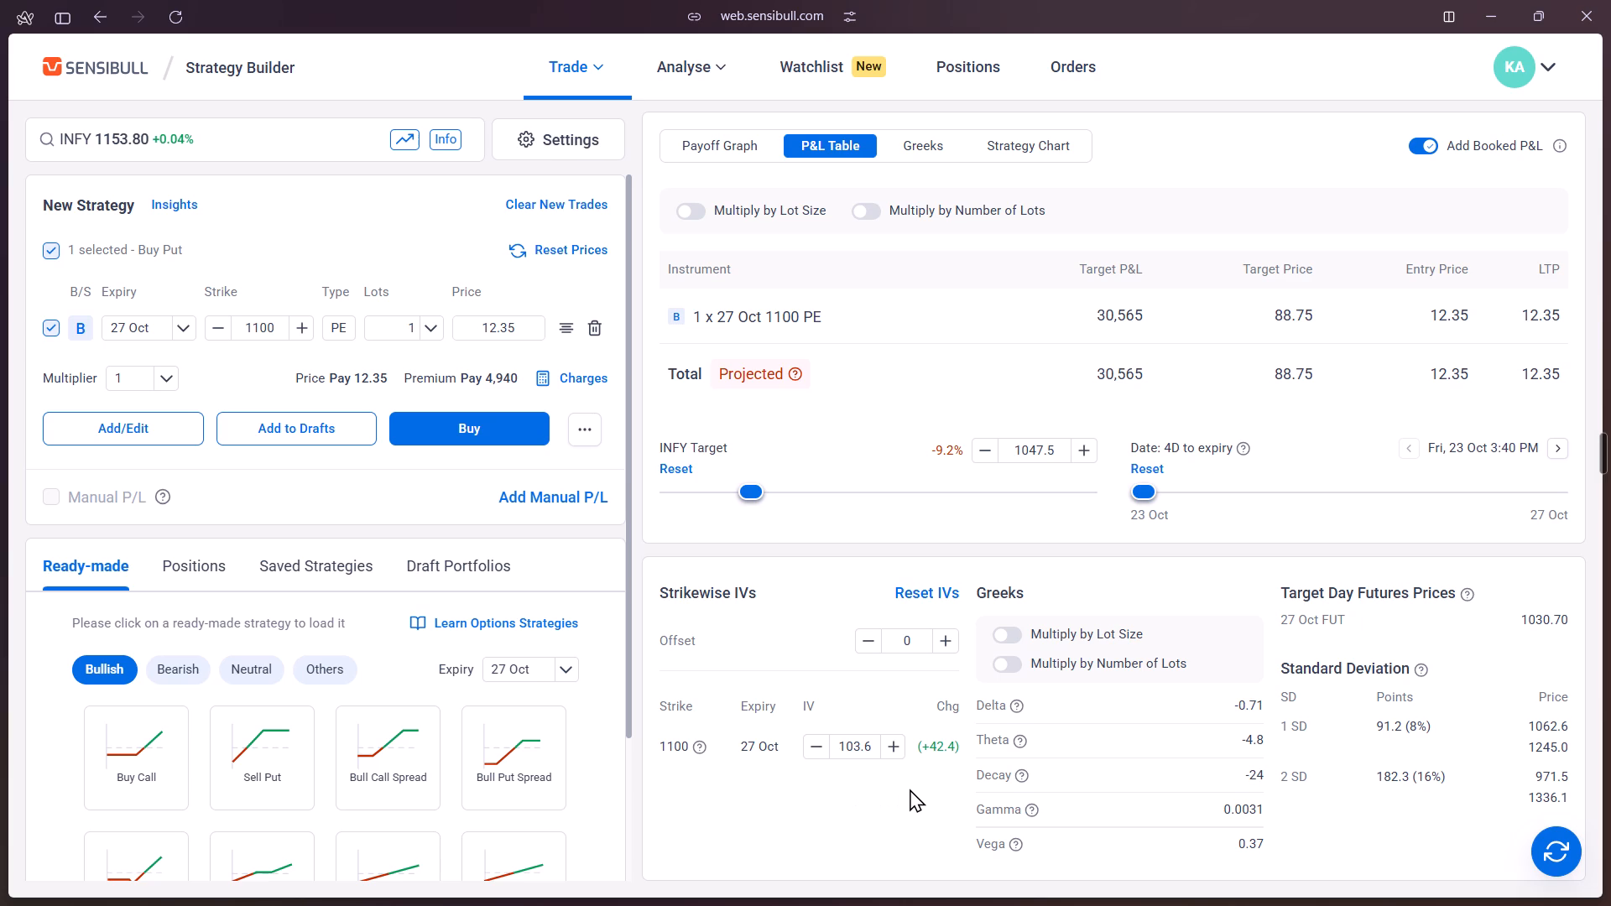
Enable Multiply by Number of Lots for the P&L table and compare it with Multiply by Lot Size on and off, leaving lot size off.
scroll(910, 789, up, 6)
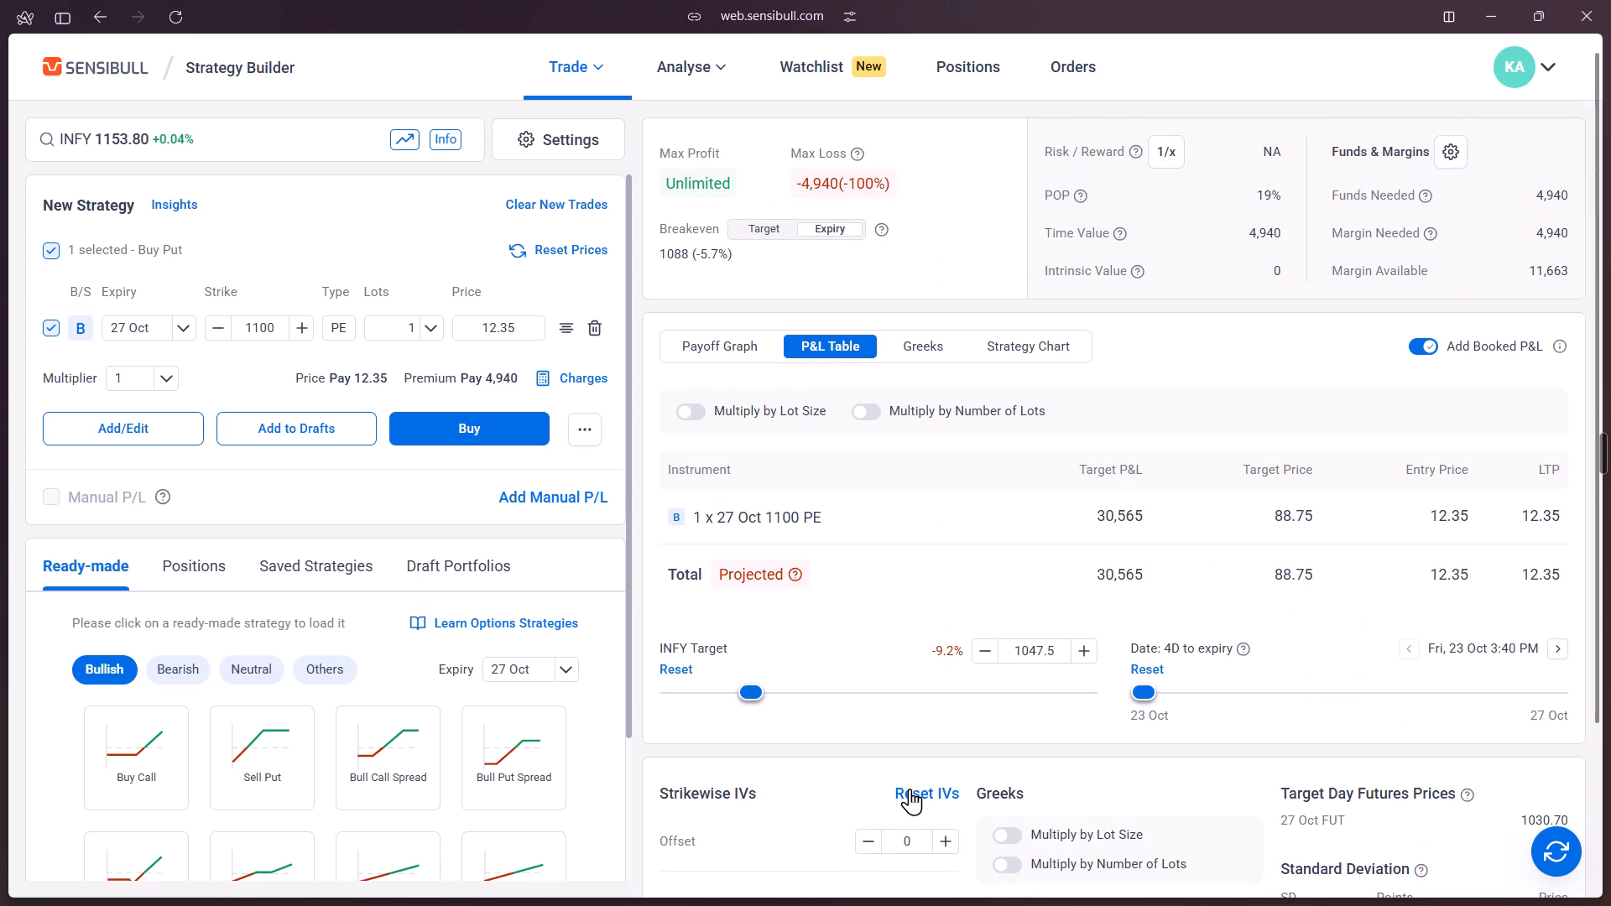
scroll(910, 789, up, 1)
click(928, 410)
click(705, 411)
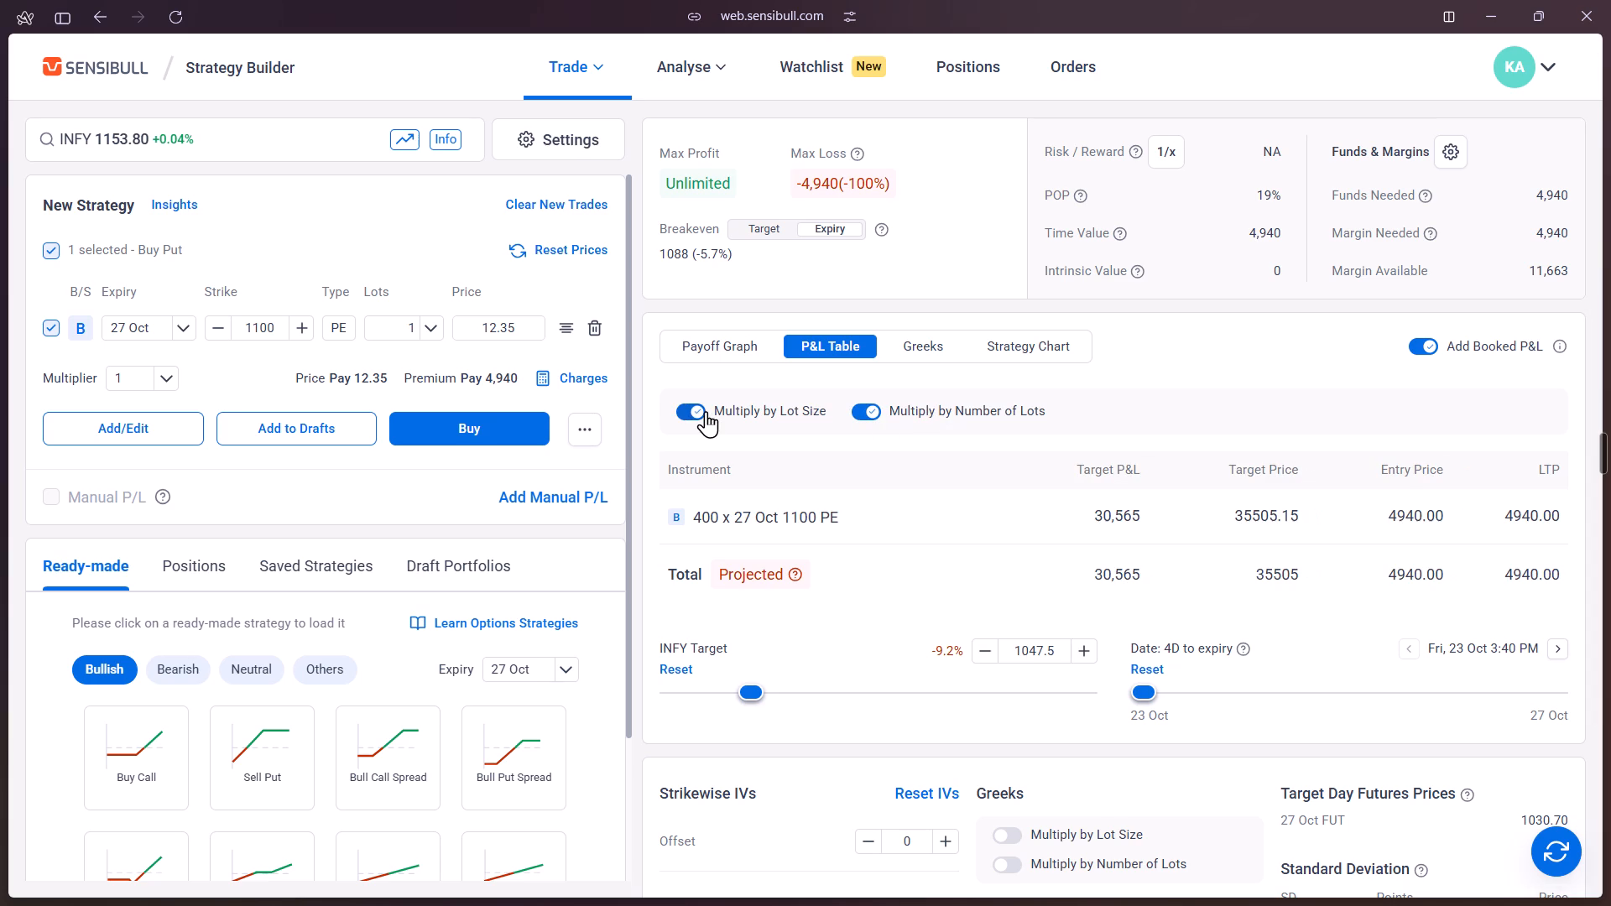
click(707, 411)
click(707, 411)
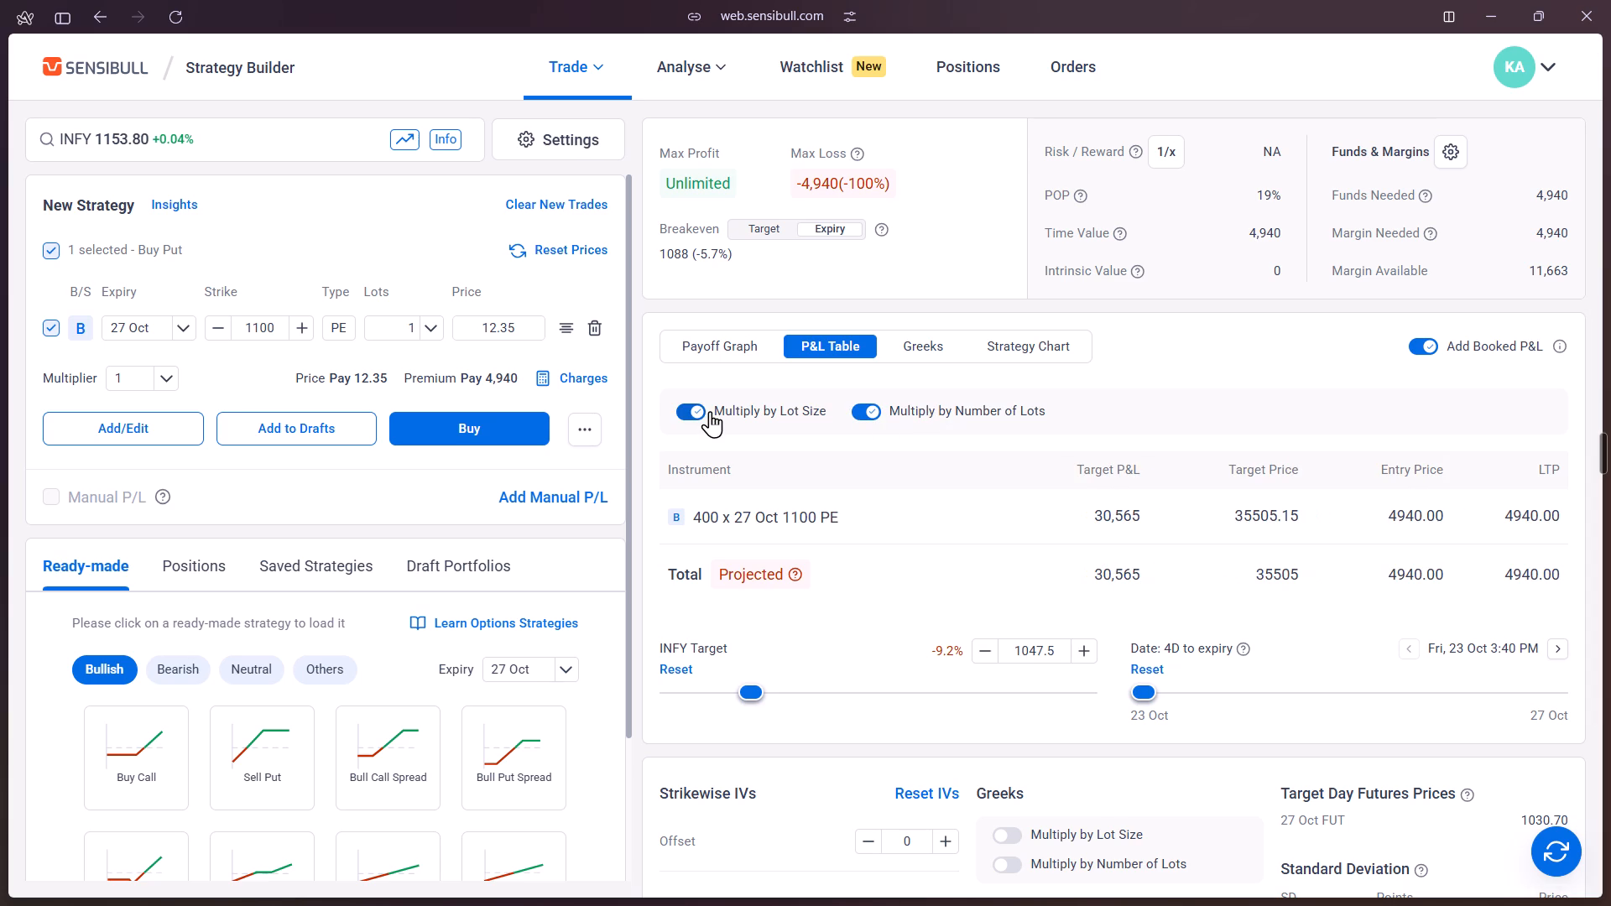
click(710, 411)
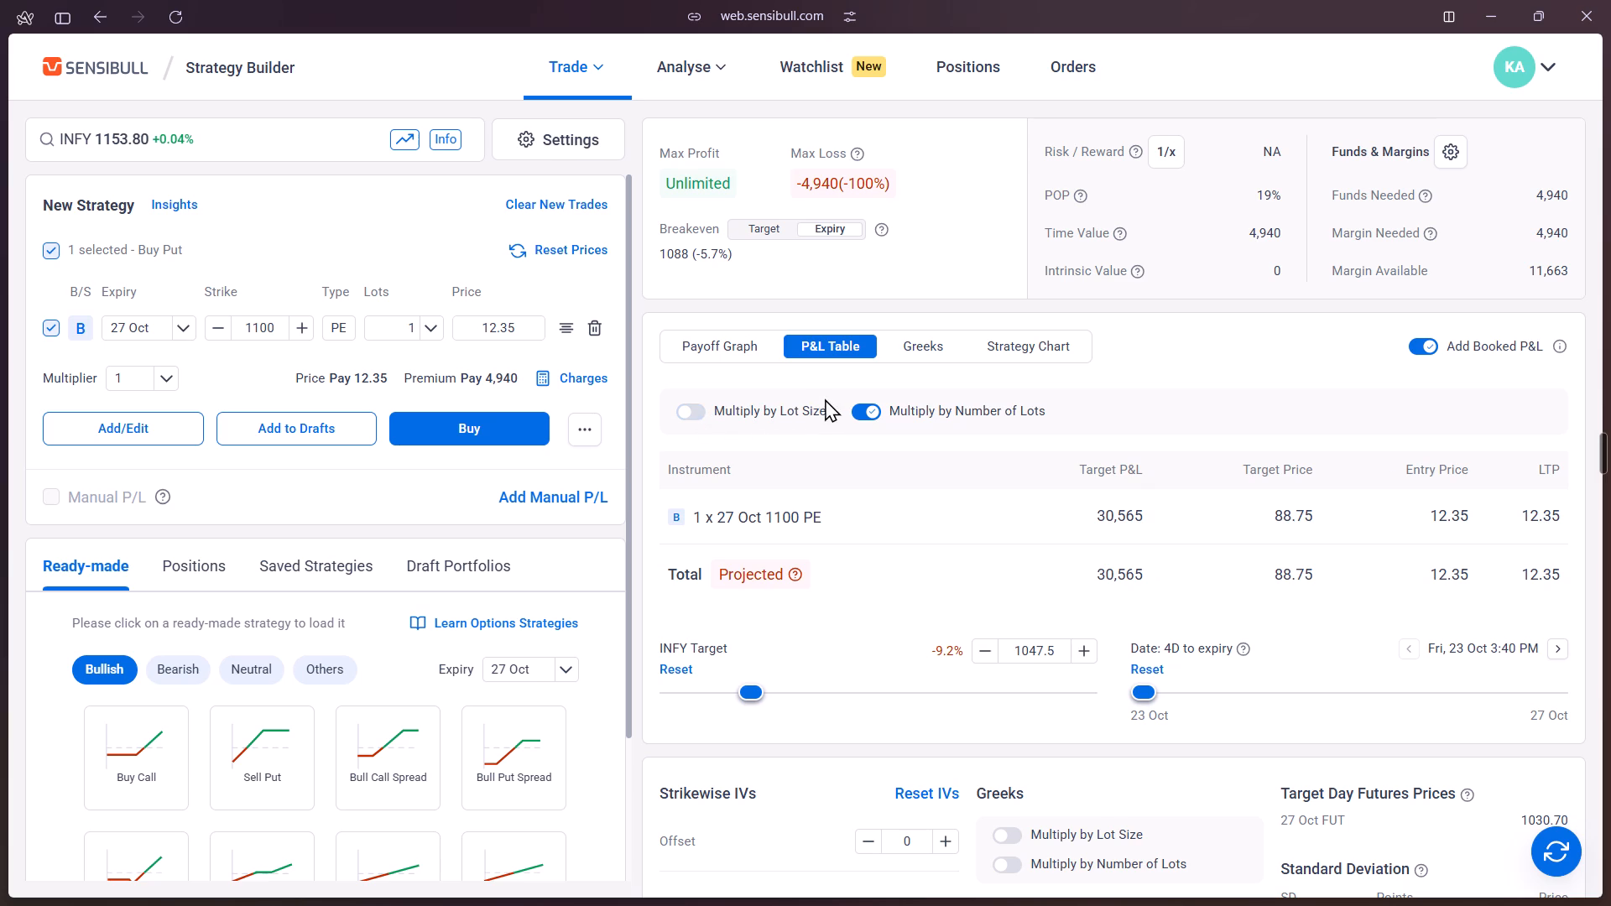
Show the existing stock positions that can be loaded into the strategy builder.
scroll(643, 724, up, 1)
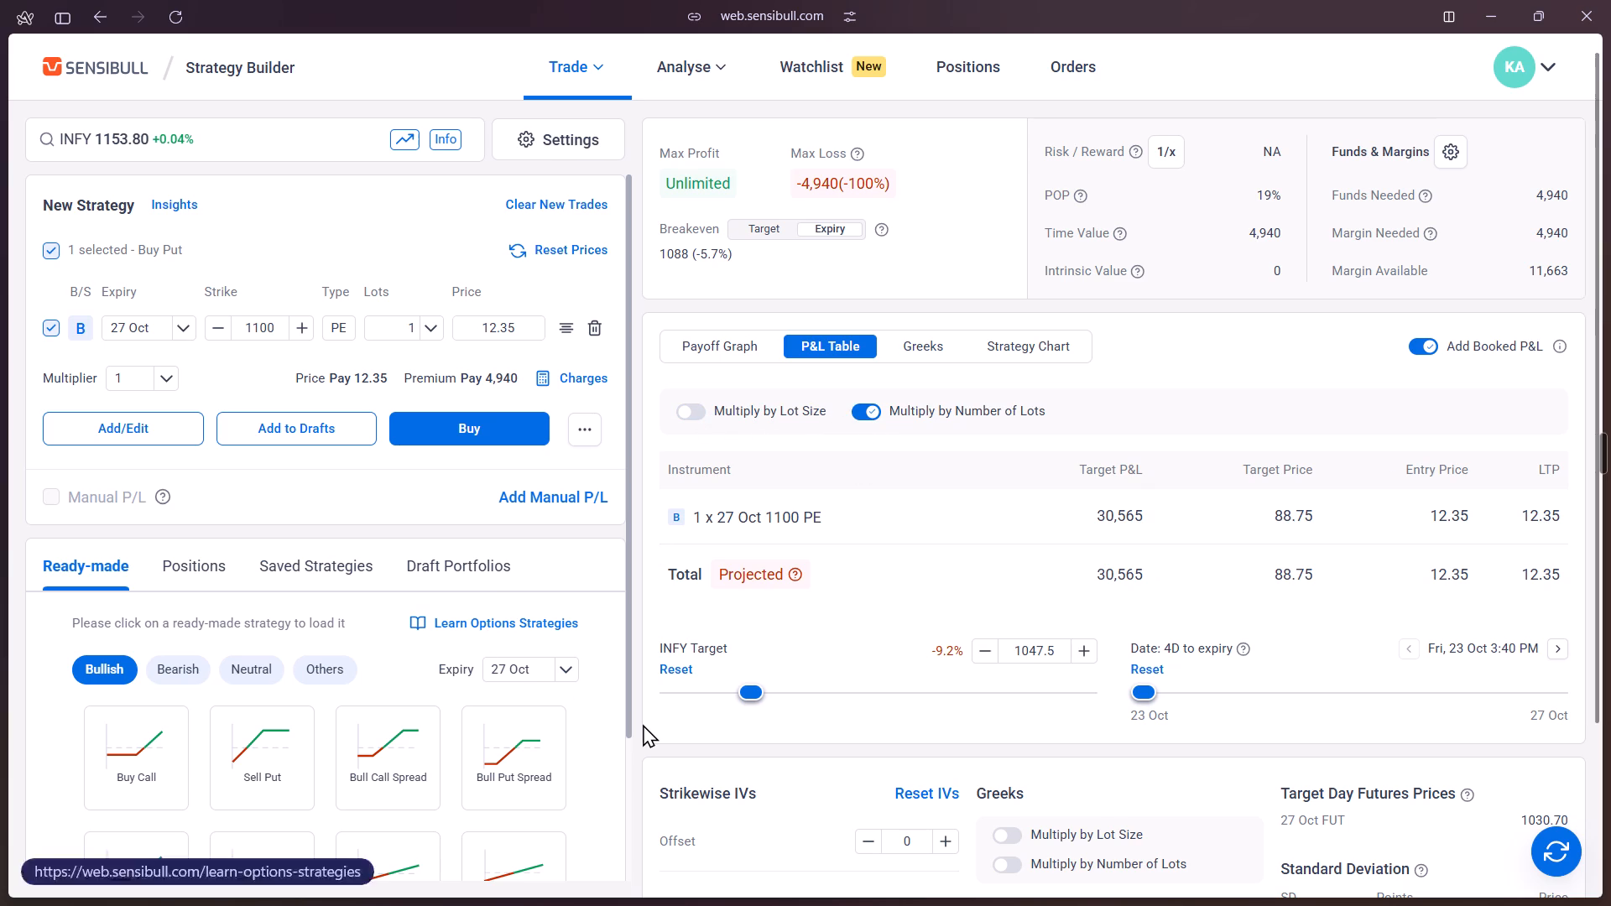
scroll(644, 724, up, 2)
click(172, 564)
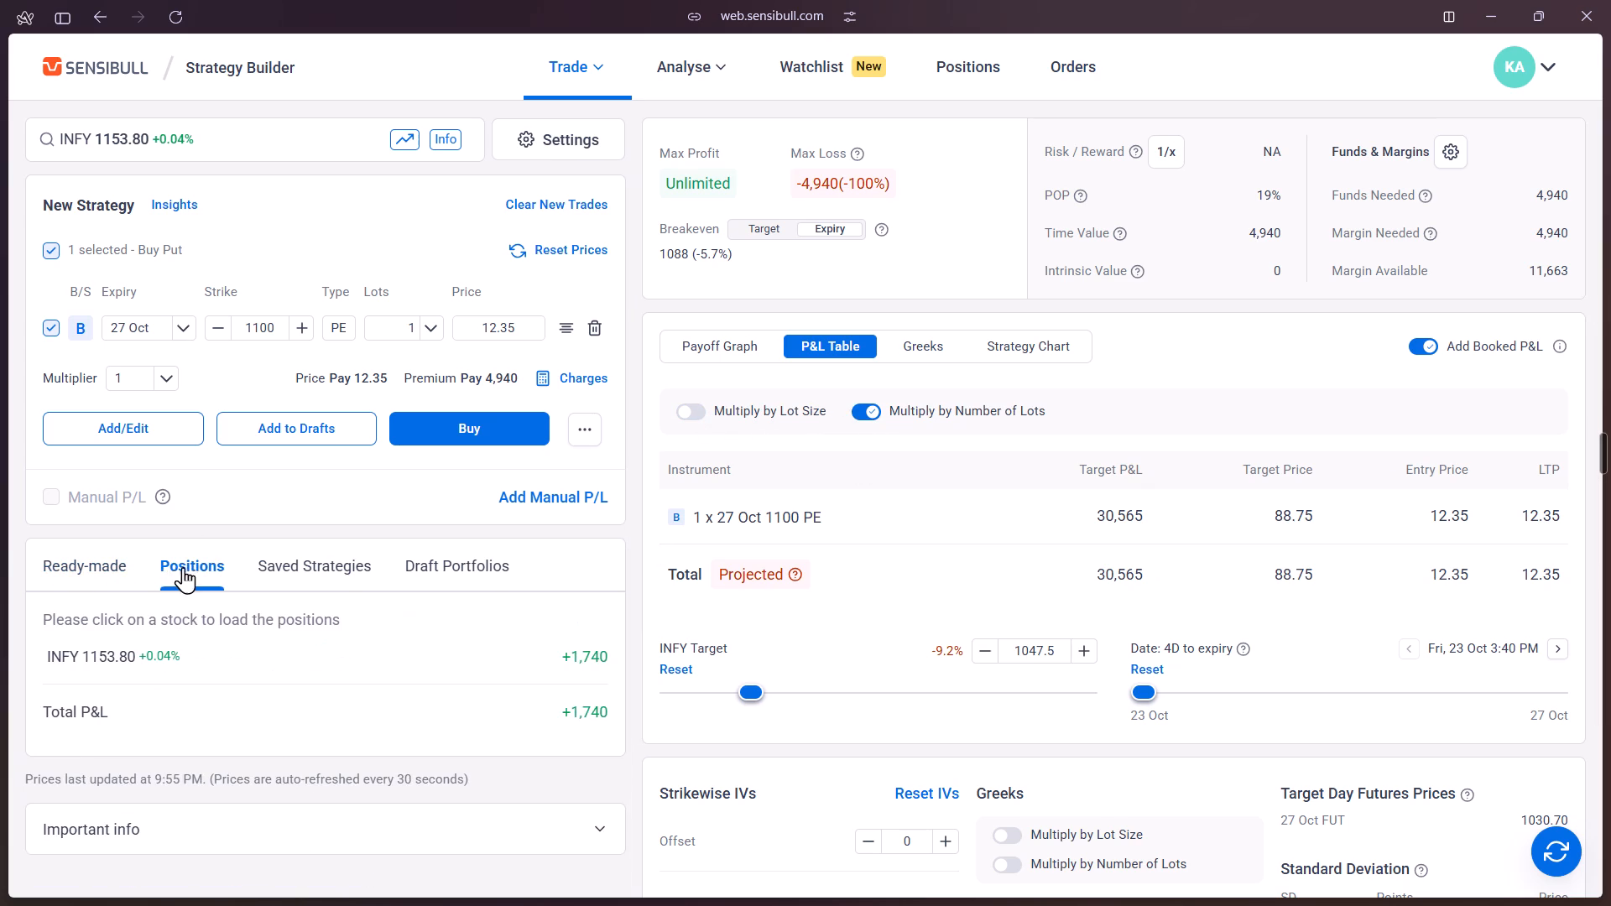
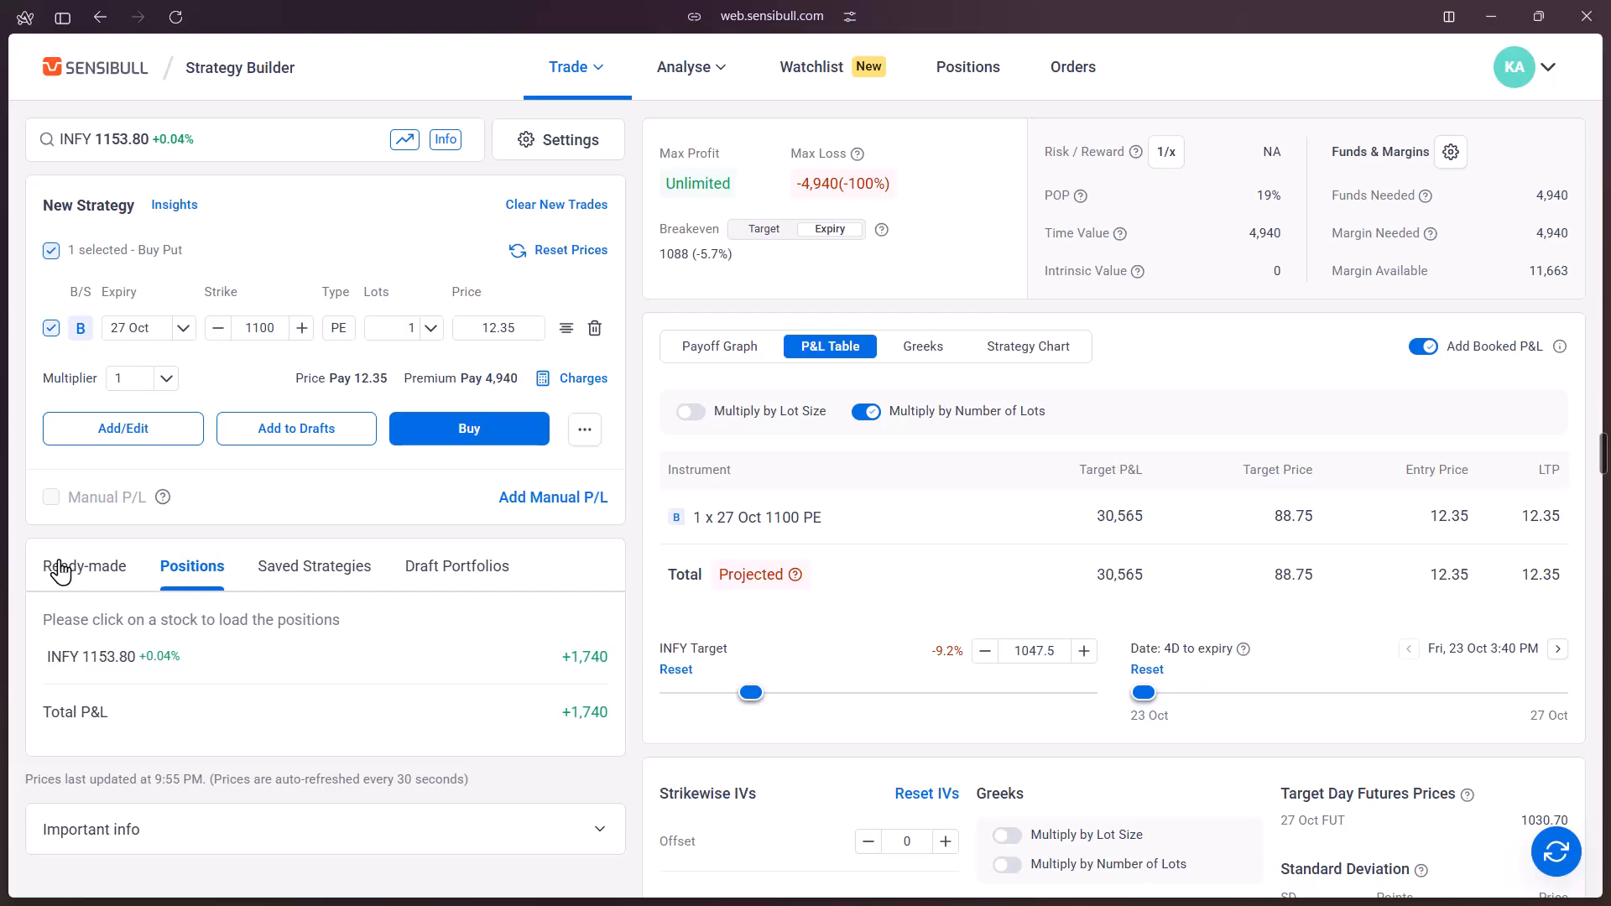
Set the entry price of the bought 27 Oct 1100 put to 8.
click(540, 334)
click(533, 334)
key(BackSpace)
key(BackSpace)
key(BackSpace)
key(BackSpace)
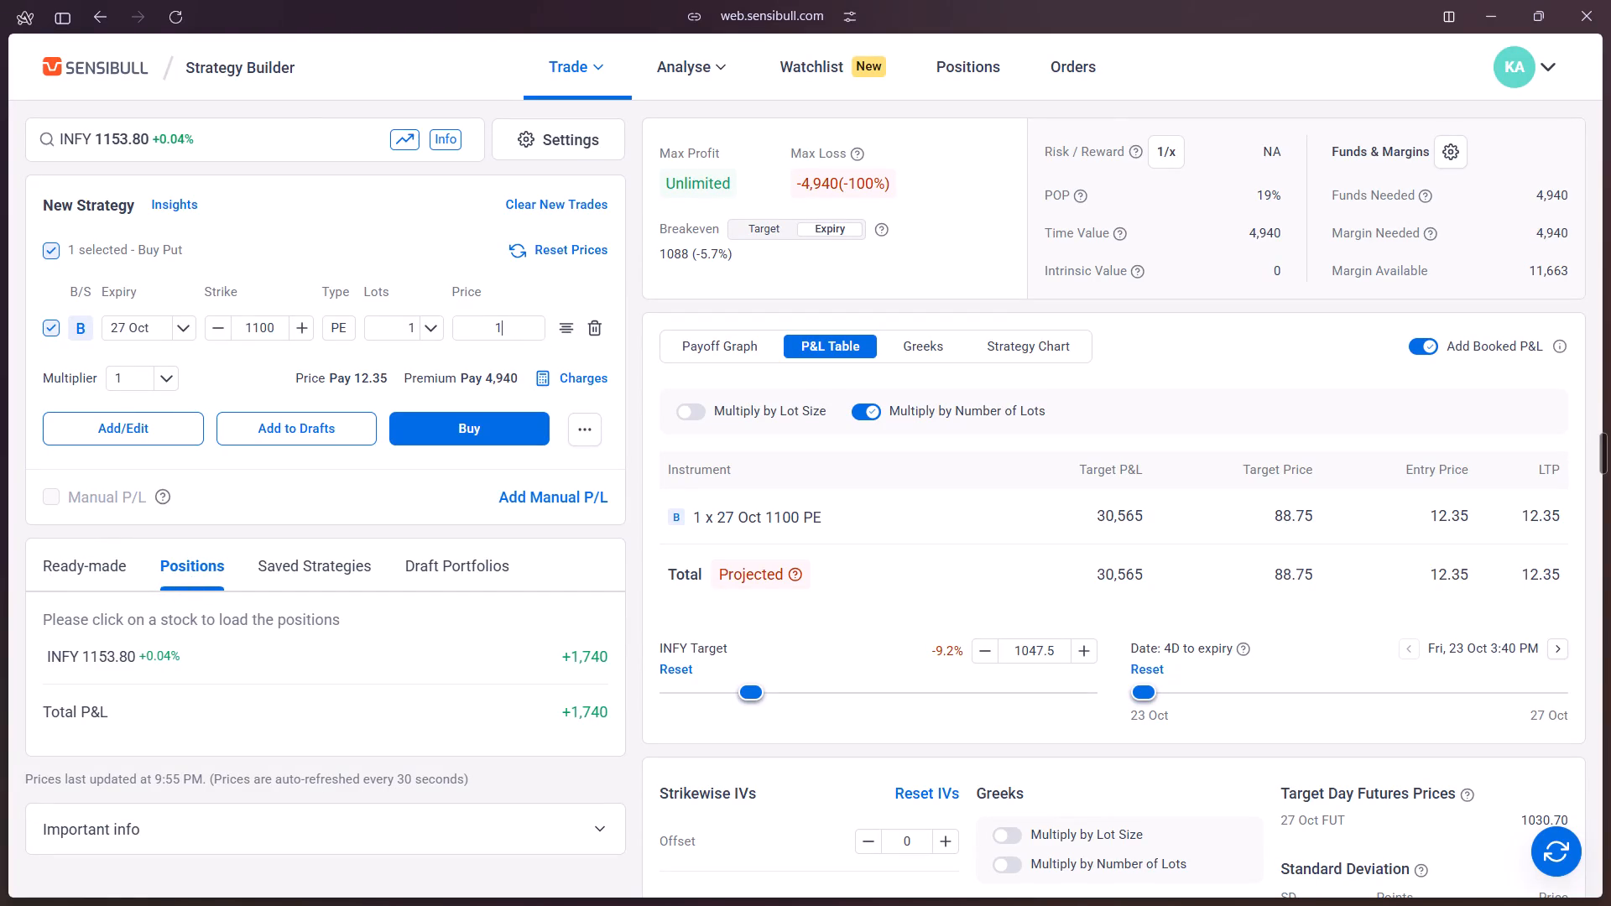
key(BackSpace)
key(8)
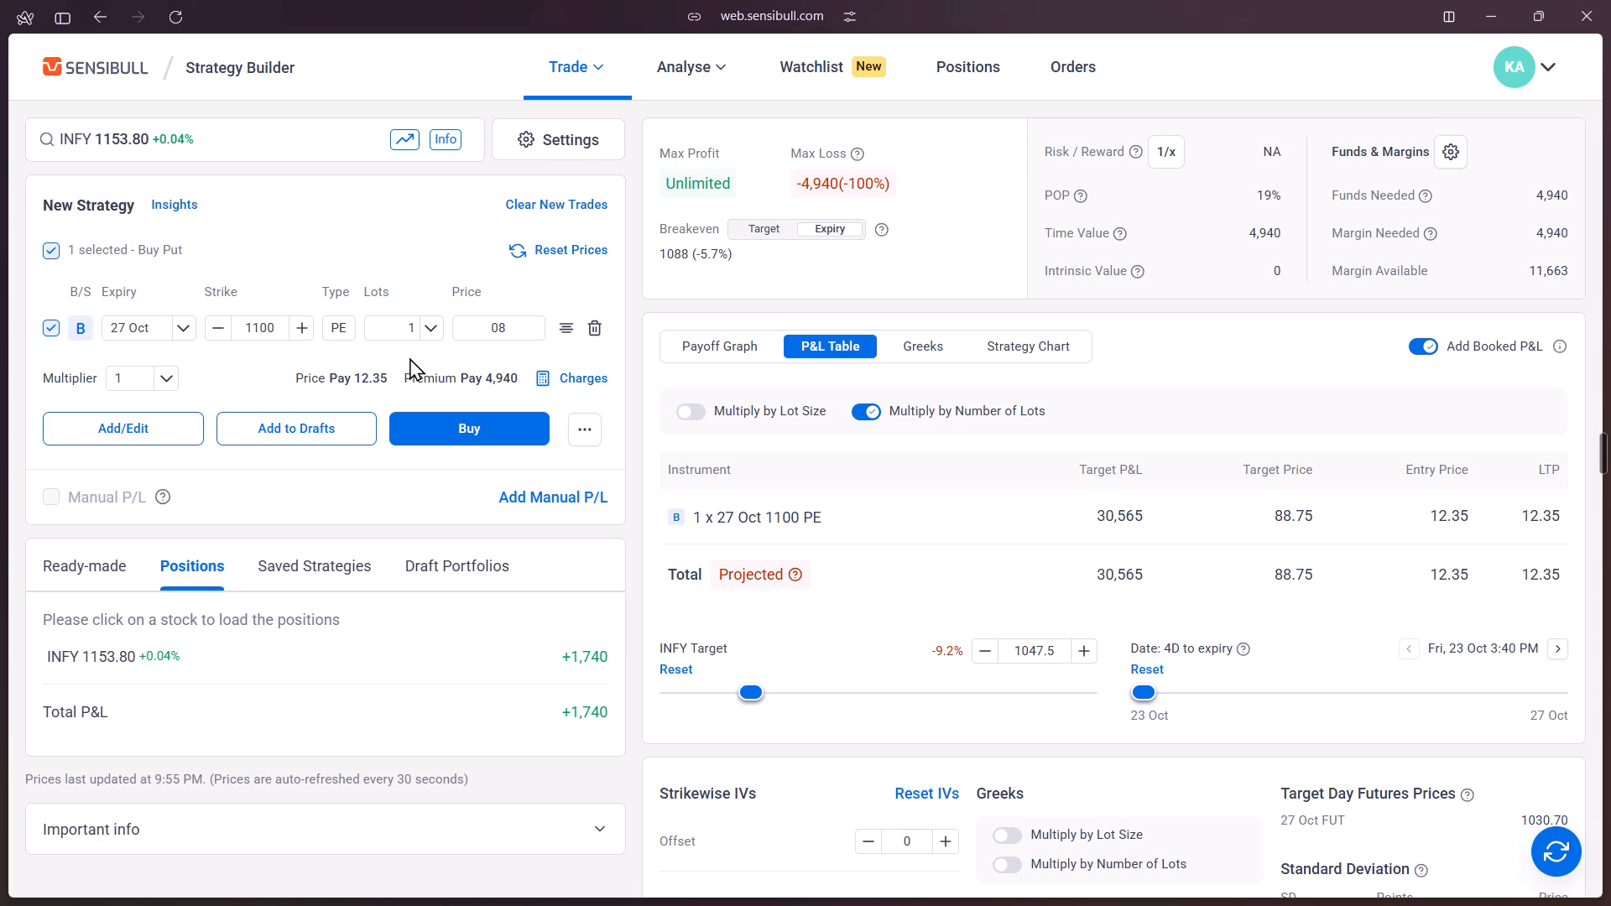
click(566, 382)
click(1105, 402)
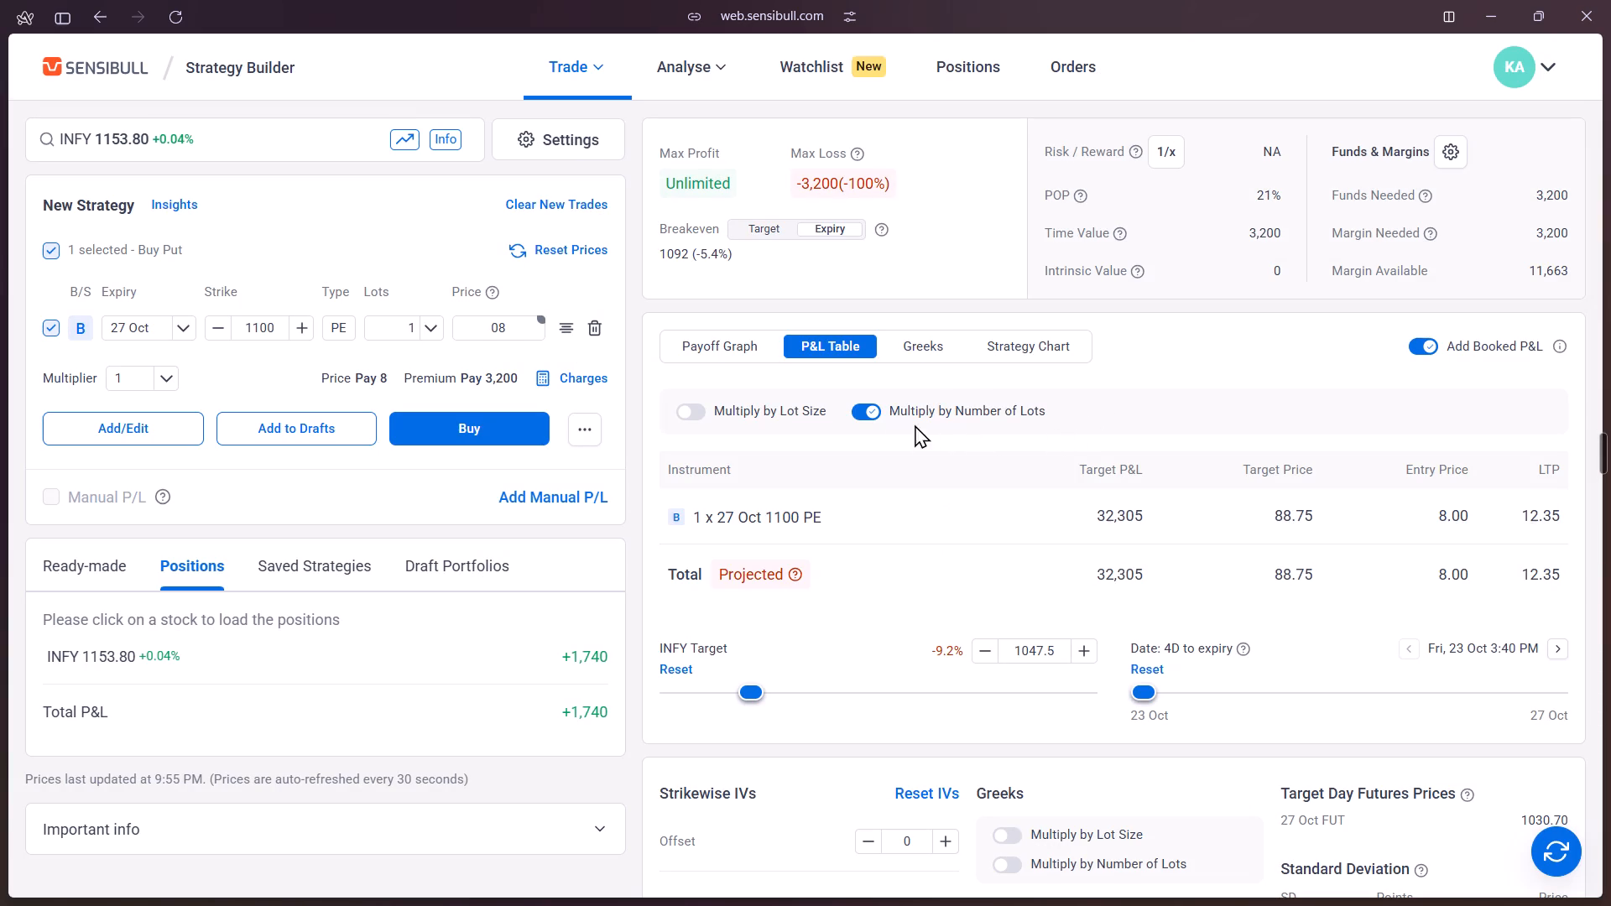
Reset the INFY target to the current price.
click(675, 667)
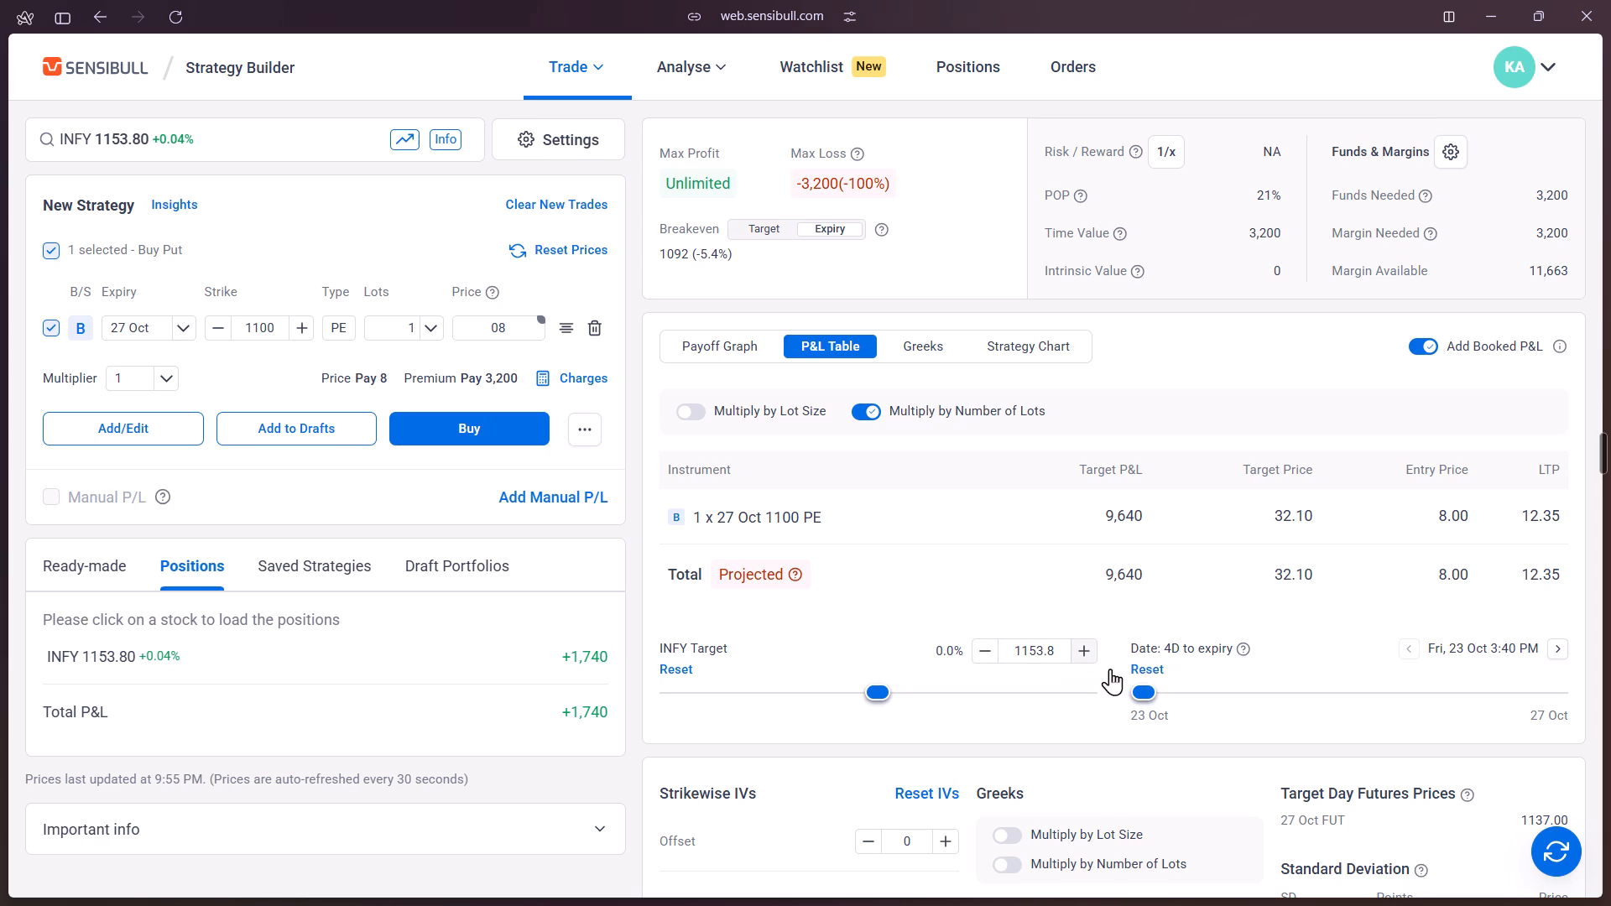
Lower the 1100 strike's implied volatility to 78.6 in decrements of 1.
scroll(825, 675, down, 1)
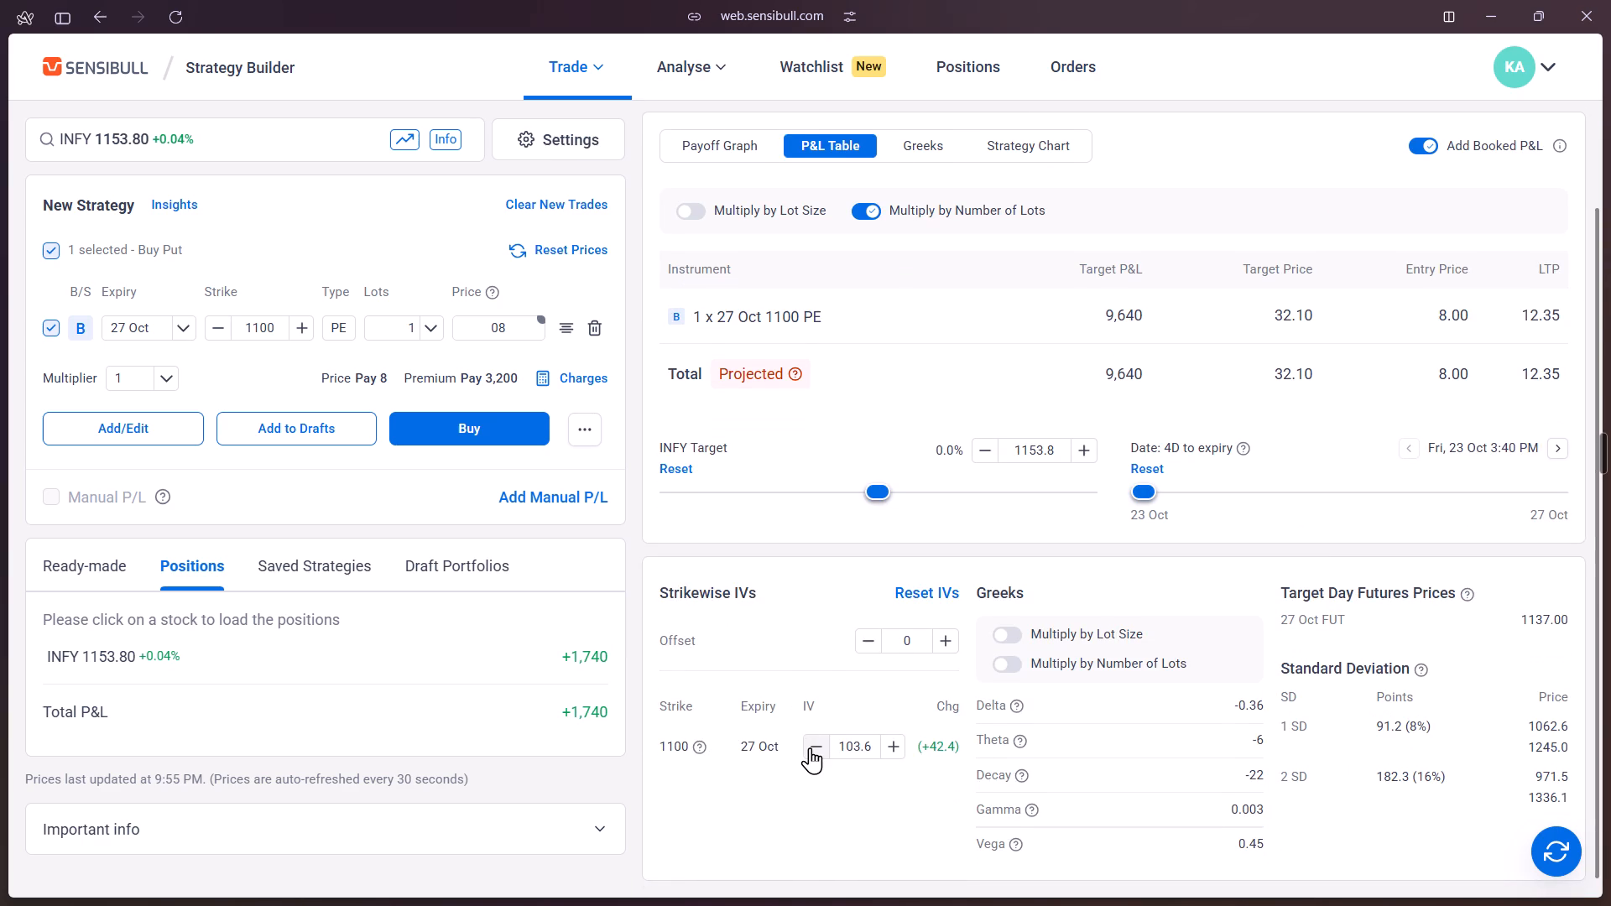
click(810, 747)
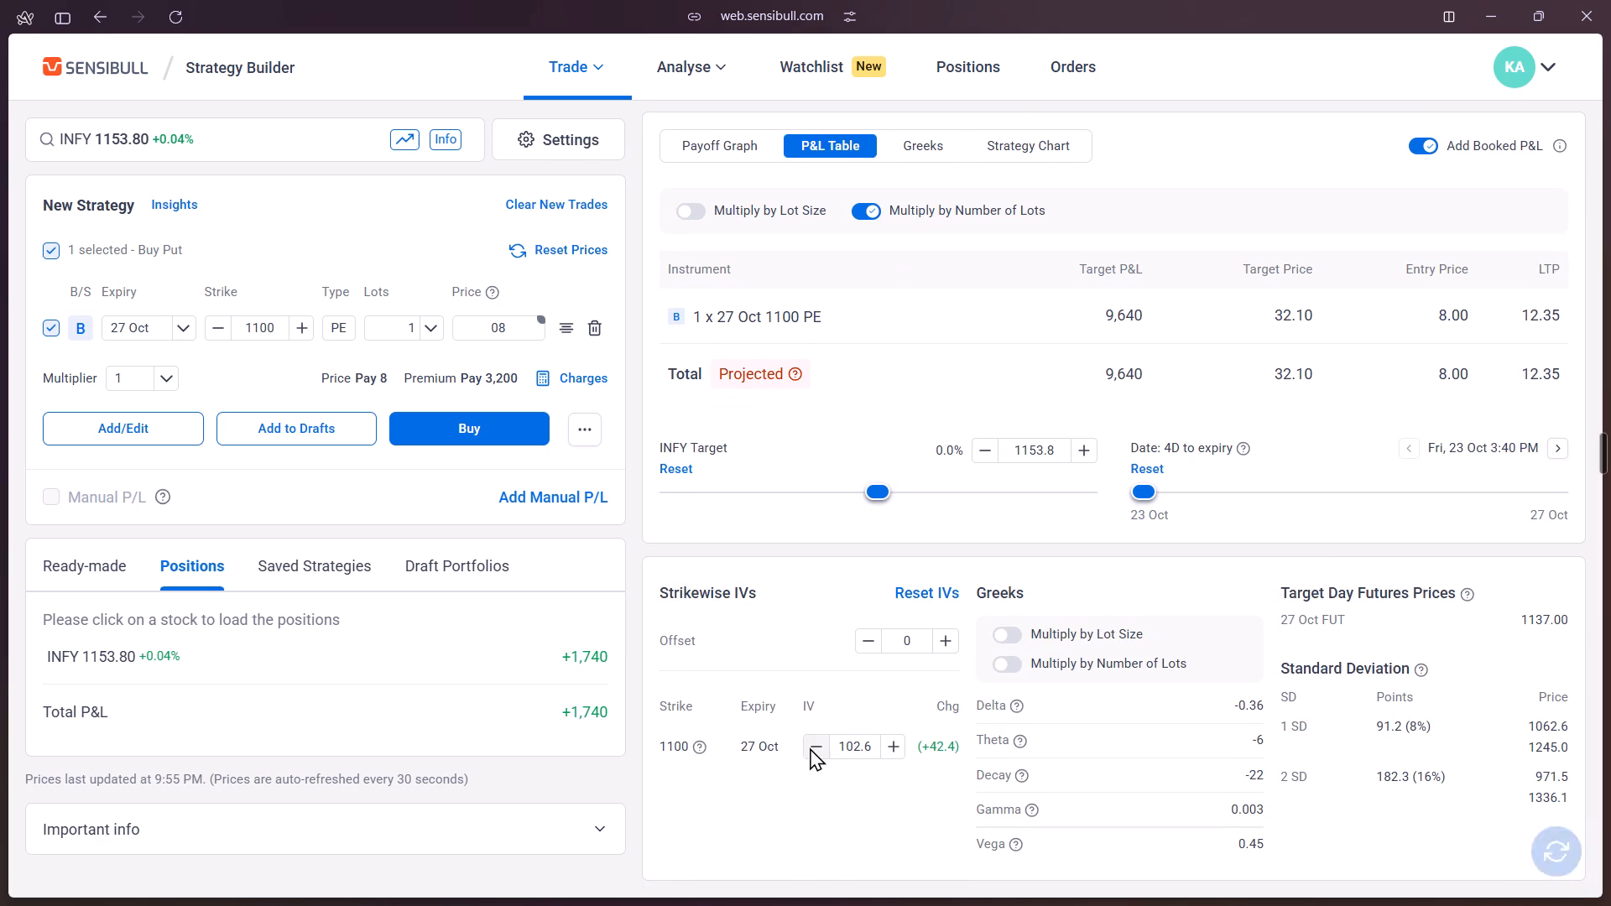
triple_click(810, 747)
triple_click(810, 747)
triple_click(810, 747)
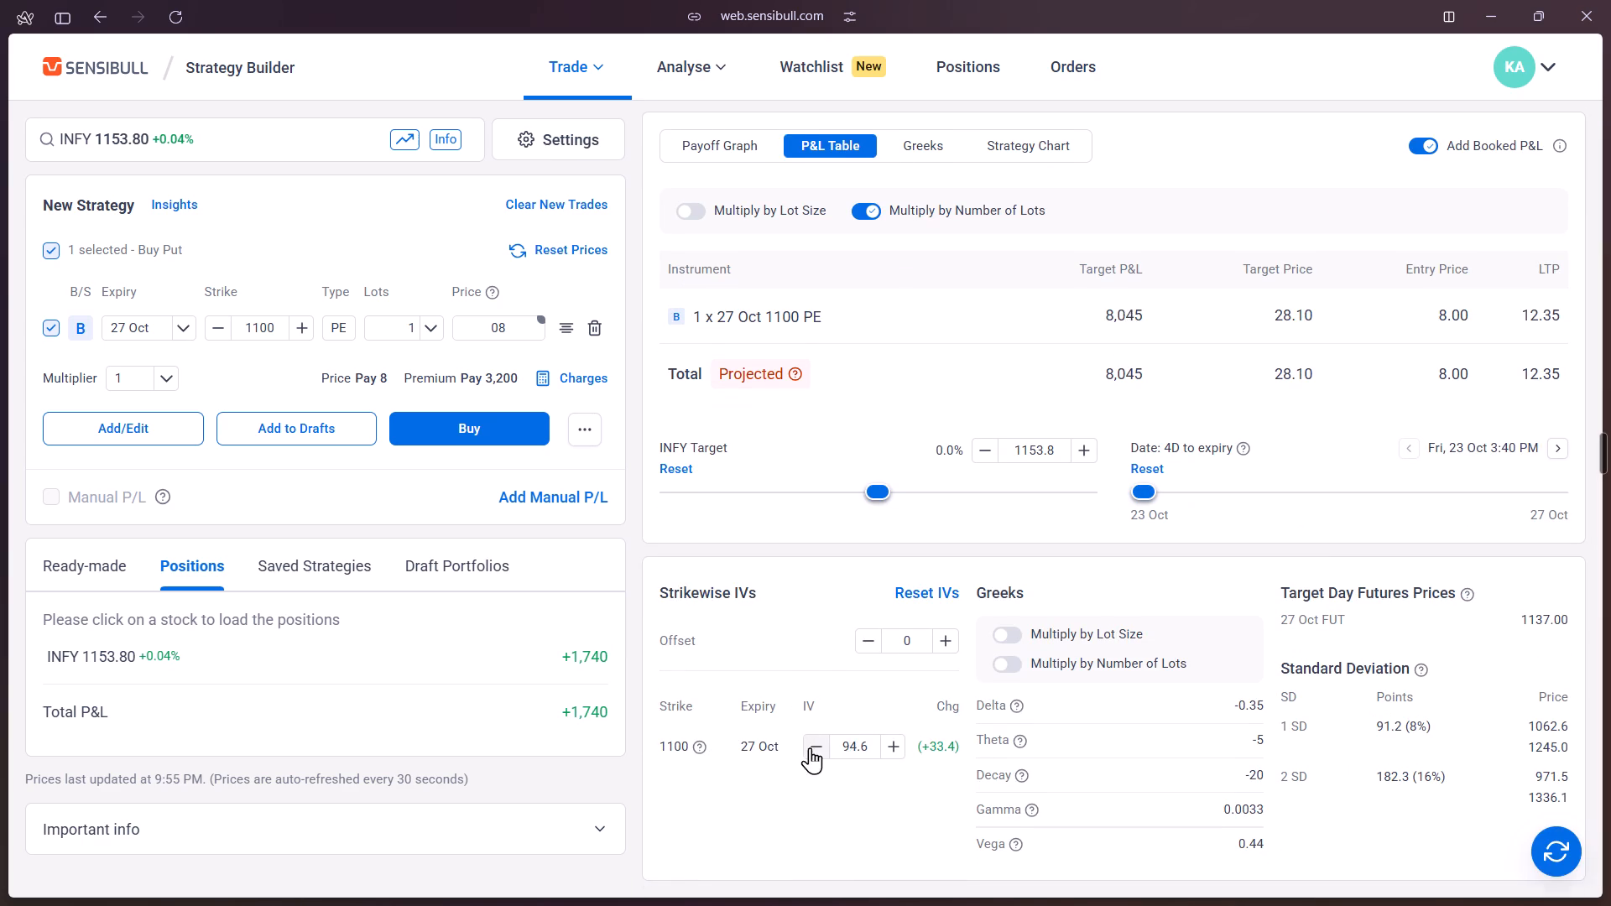
triple_click(810, 747)
triple_click(810, 747)
triple_click(810, 747)
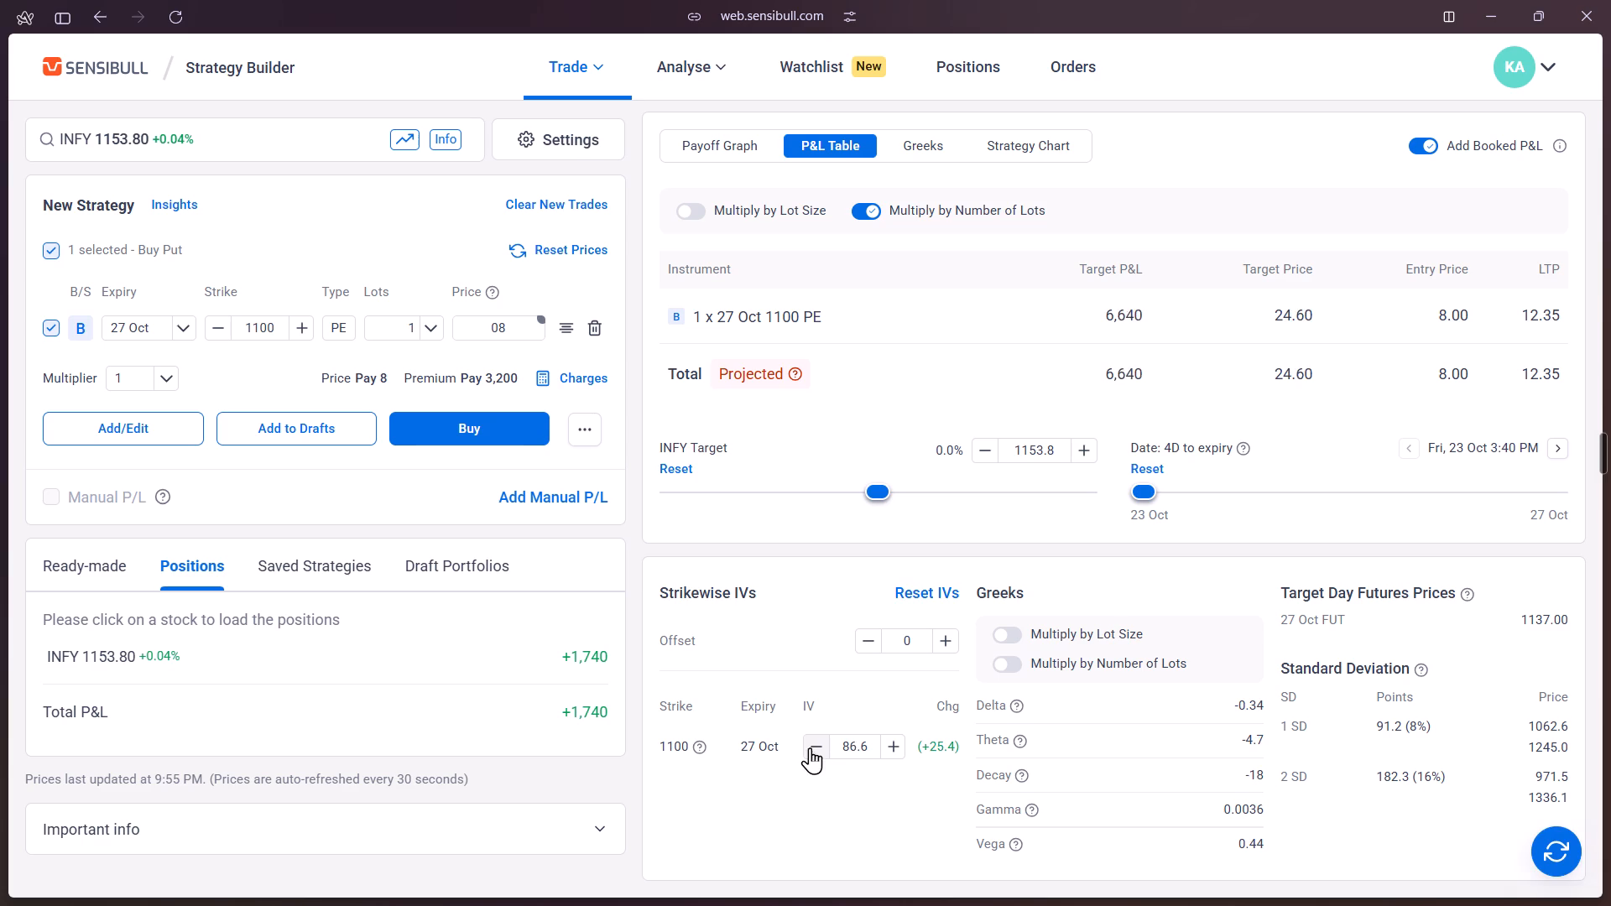
triple_click(810, 747)
triple_click(810, 747)
triple_click(810, 747)
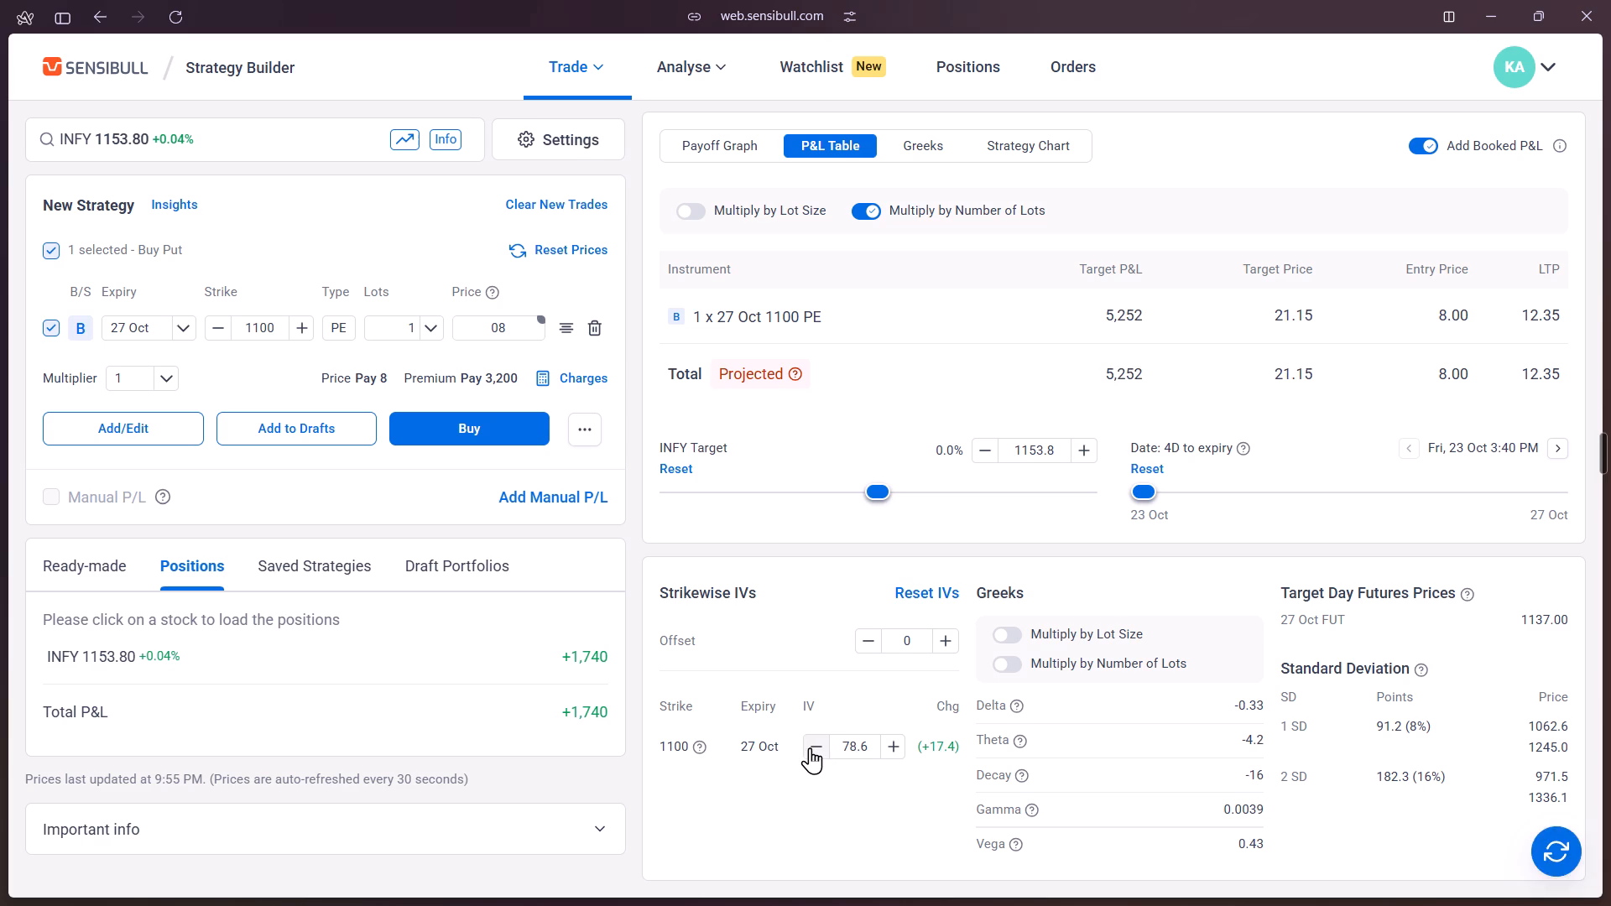
Continue lowering the 1100 strike's implied volatility to 57.6 in decrements of 1.
triple_click(810, 747)
click(810, 747)
click(810, 747)
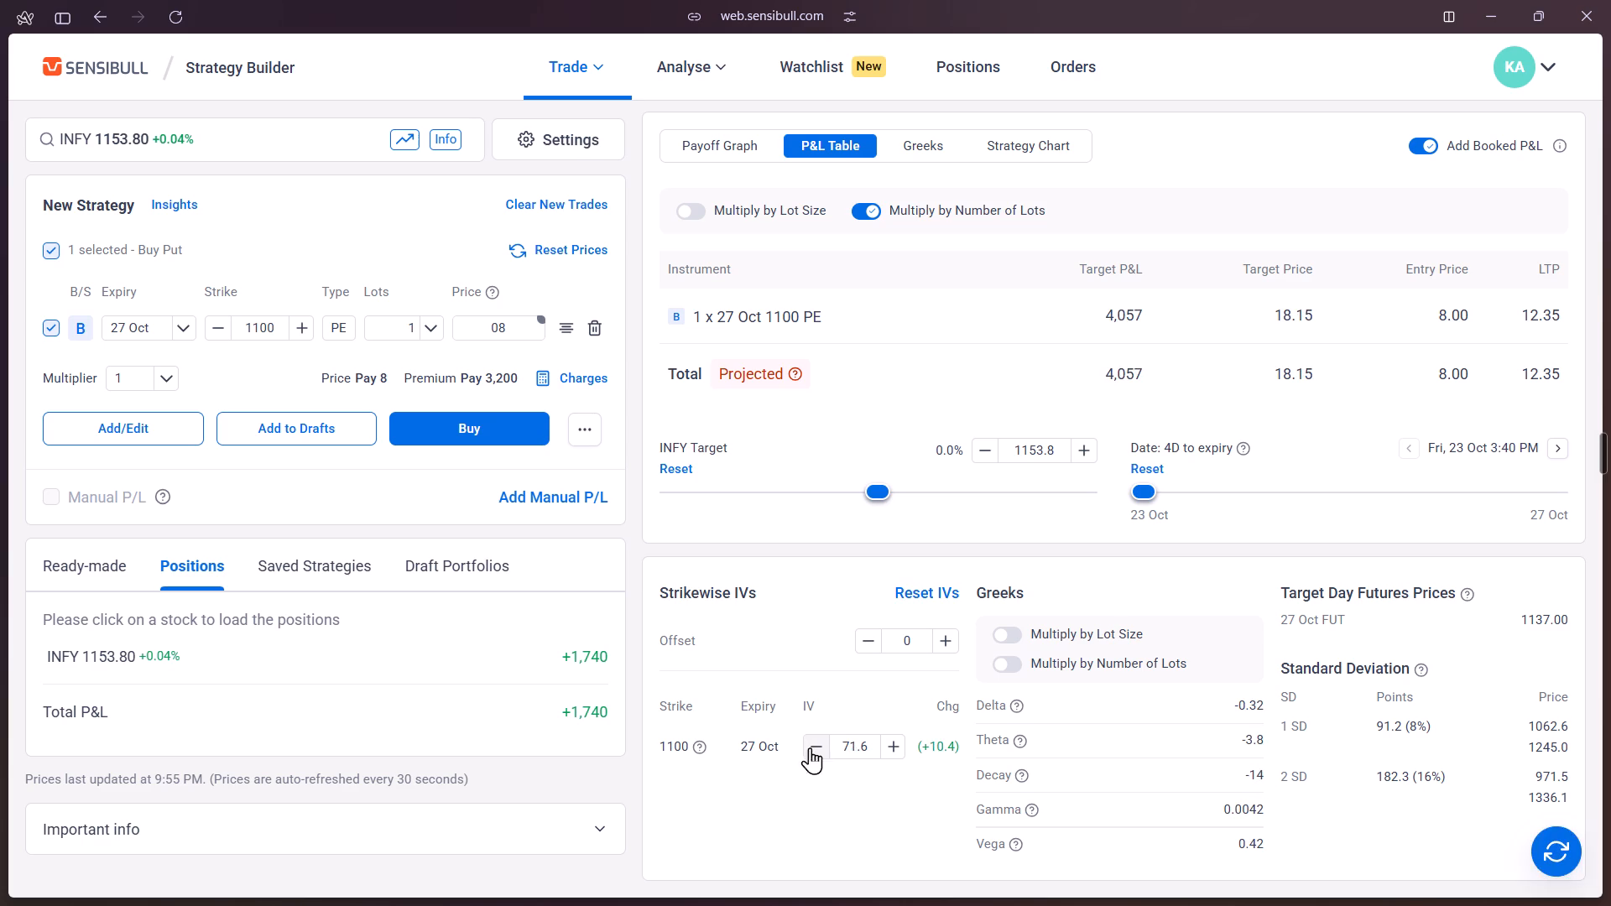
triple_click(810, 747)
triple_click(810, 747)
triple_click(810, 747)
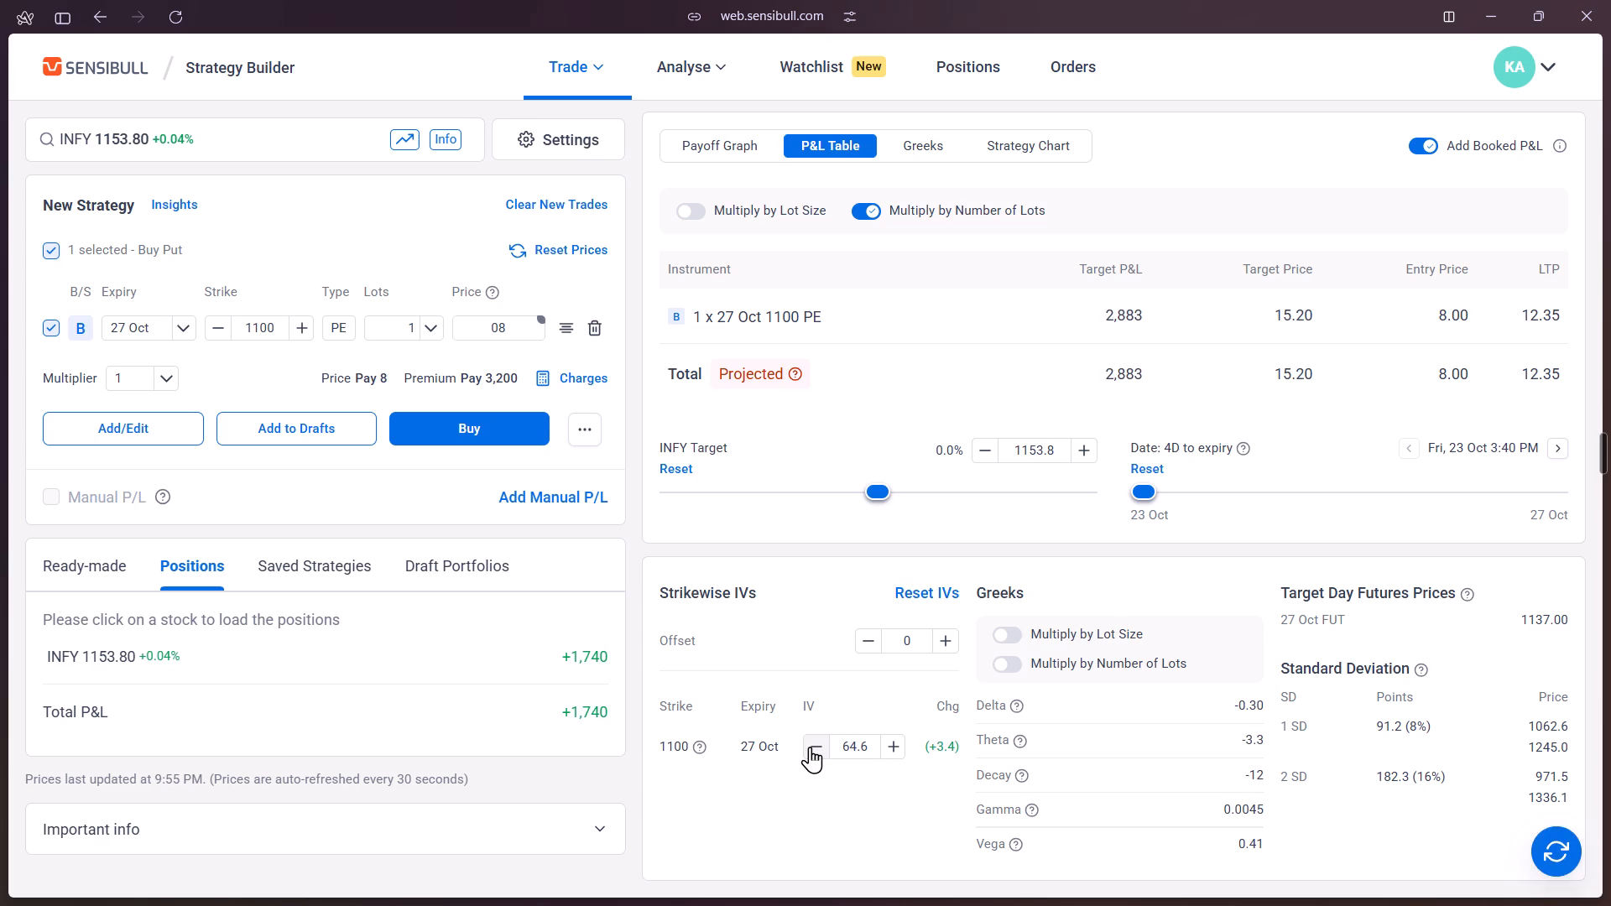
click(810, 747)
click(810, 747)
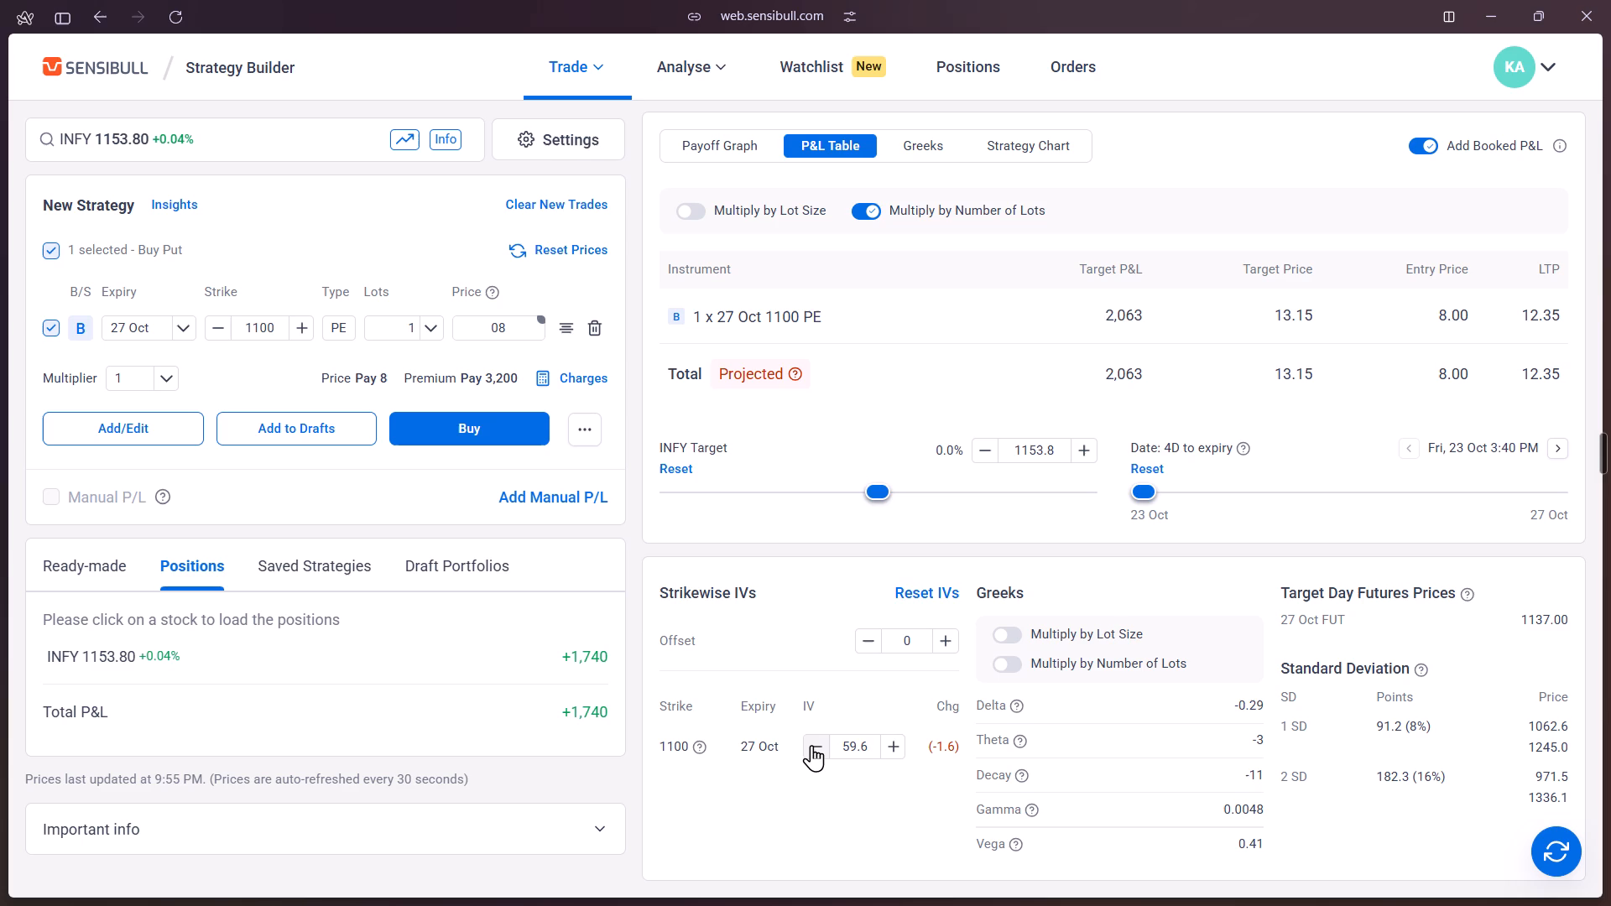
click(811, 745)
click(811, 745)
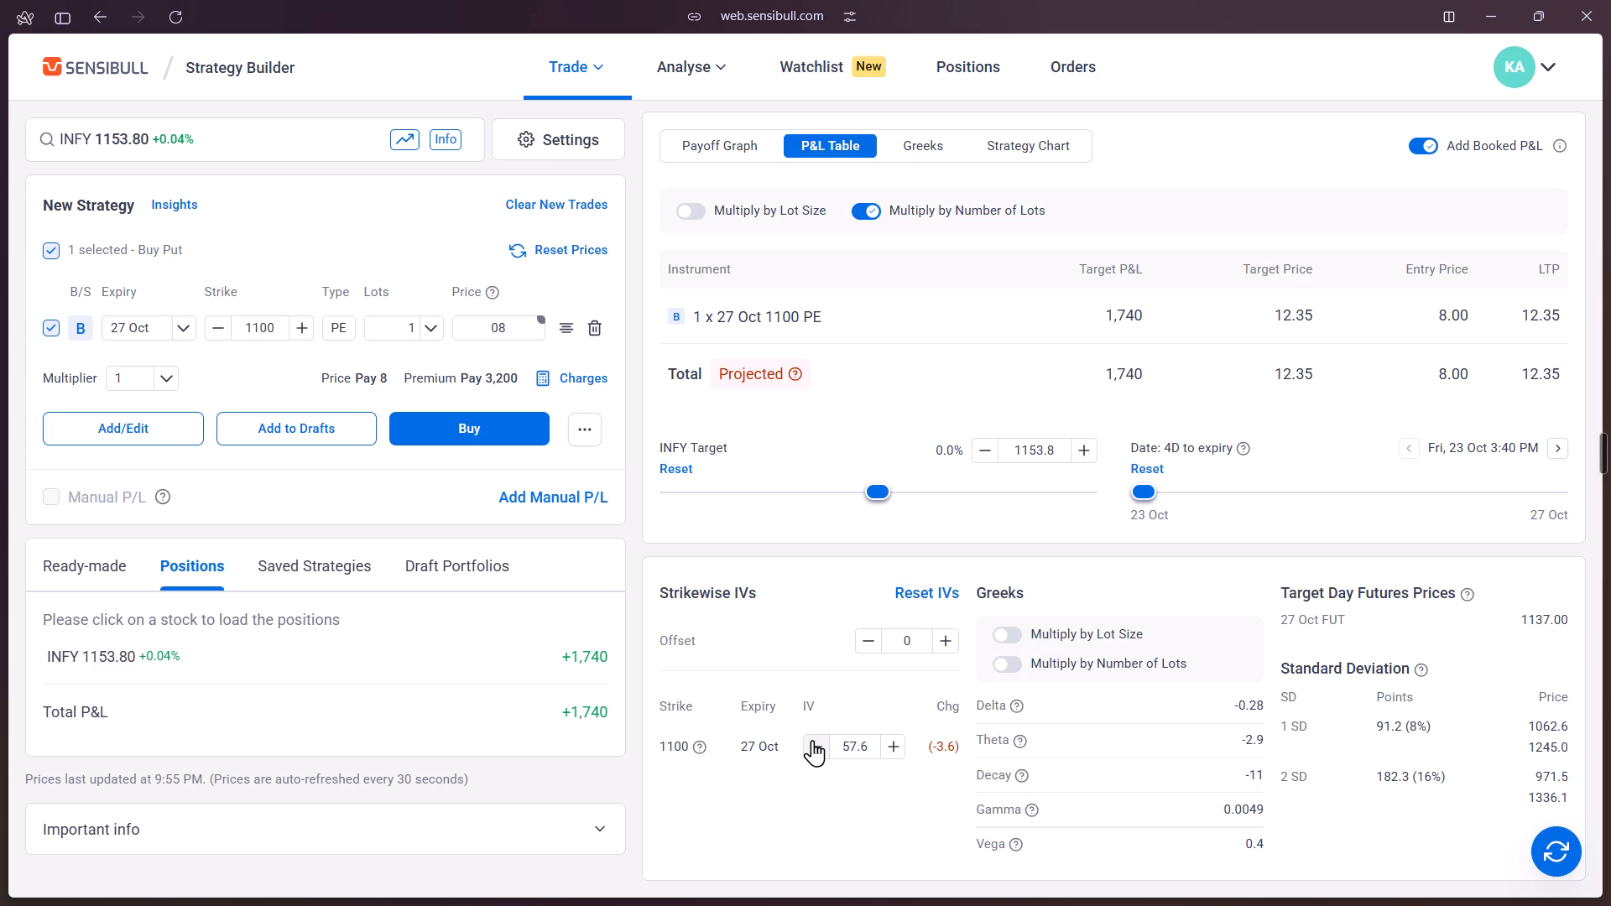
Raise the 1100 strike's implied volatility to 63.6 in increments of 1.
triple_click(890, 743)
click(890, 743)
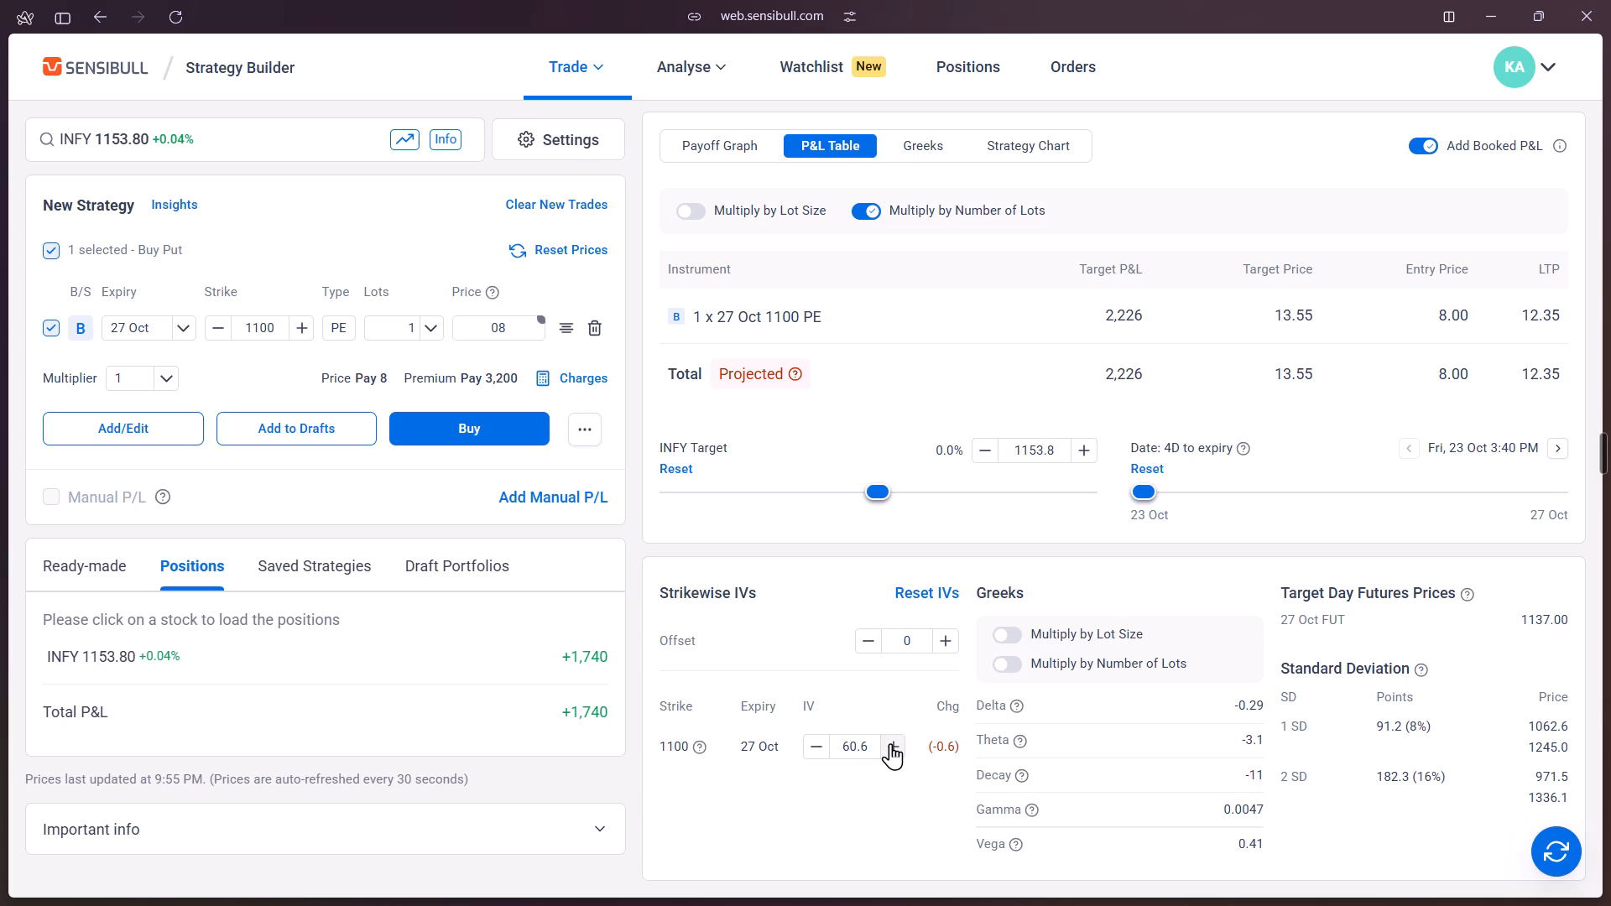
click(890, 743)
click(890, 743)
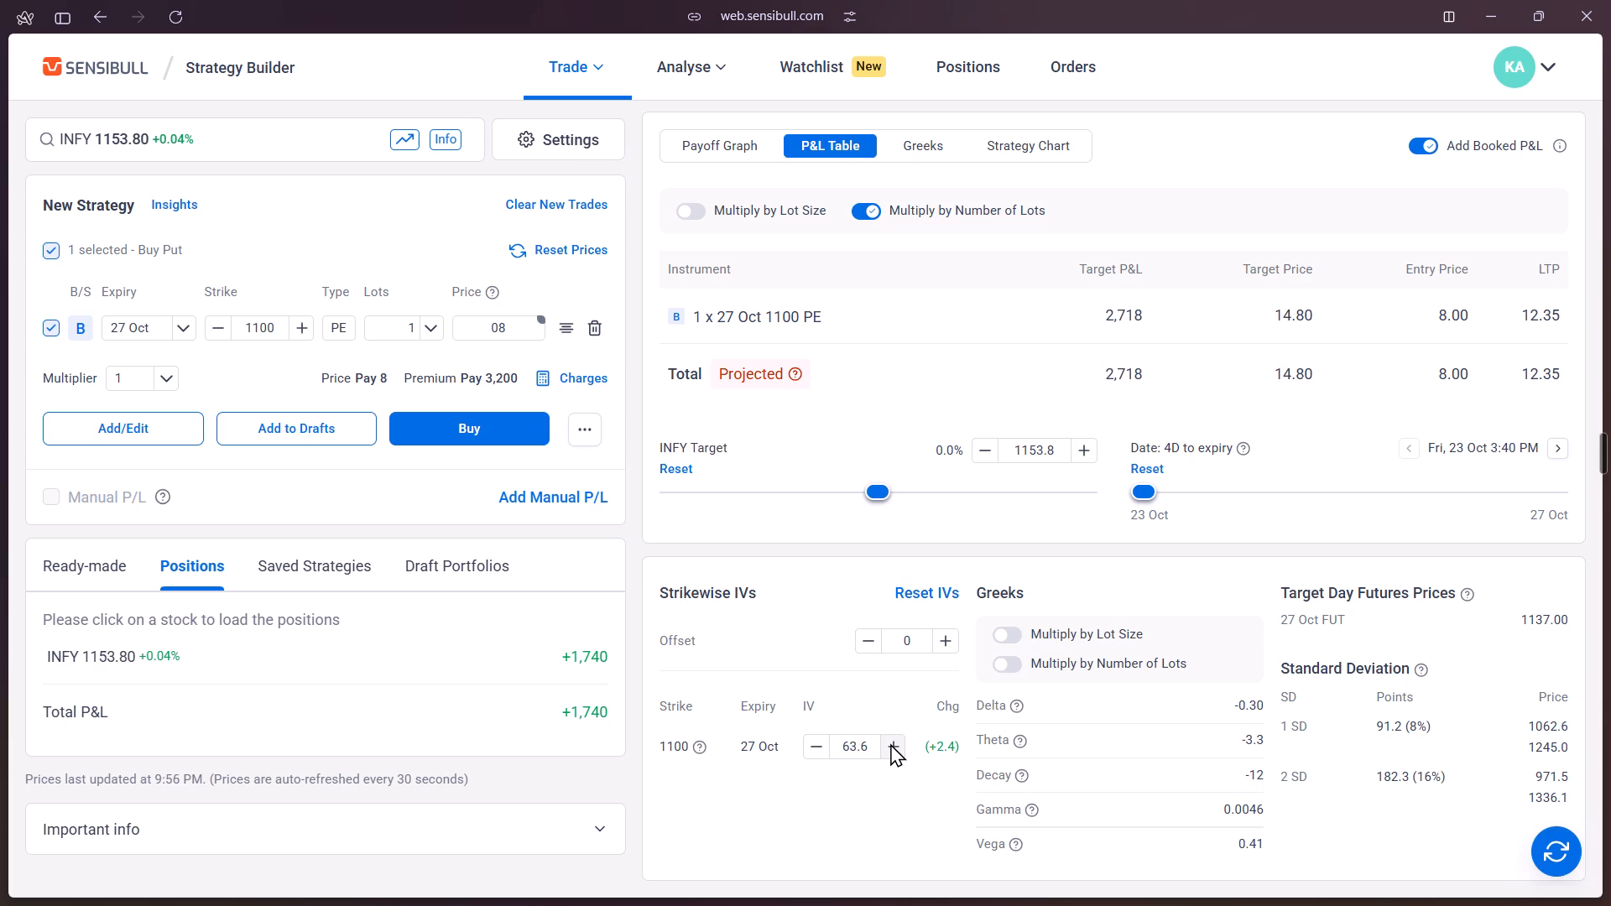
Edit the 1100 strike's implied volatility directly, entering 65.6 and replacing it with 67.6.
click(856, 746)
key(BackSpace)
key(5)
key(Right)
key(Right)
key(Left)
key(Left)
key(BackSpace)
key(7)
Raise the 1100 strike's implied volatility to 94.6 in increments of 1.
click(893, 739)
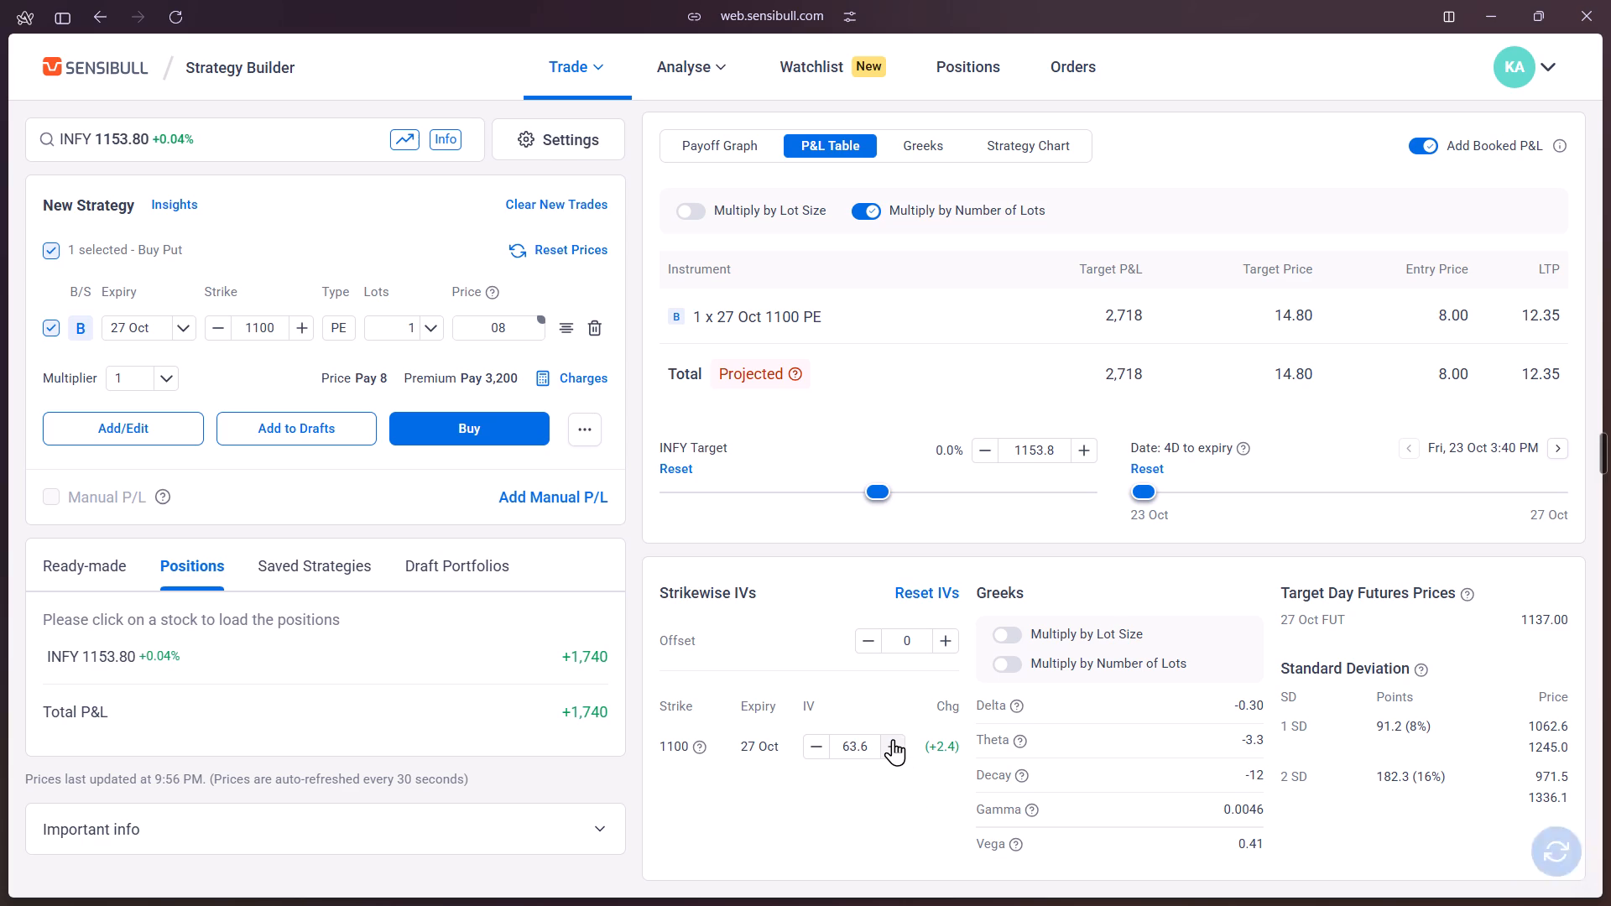
click(893, 739)
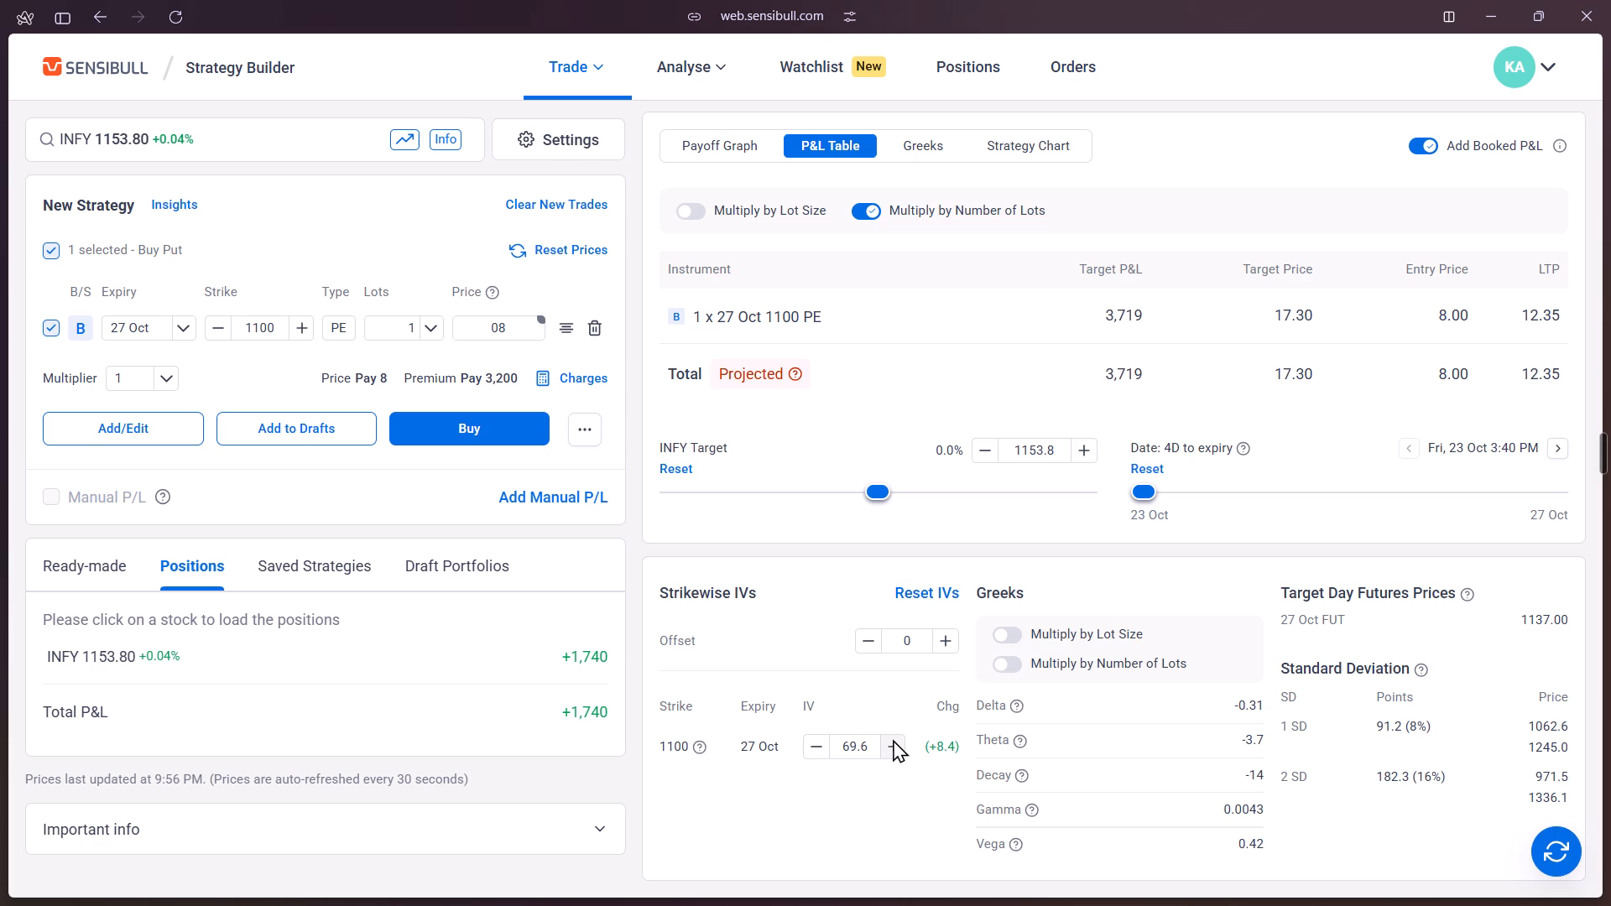
click(893, 739)
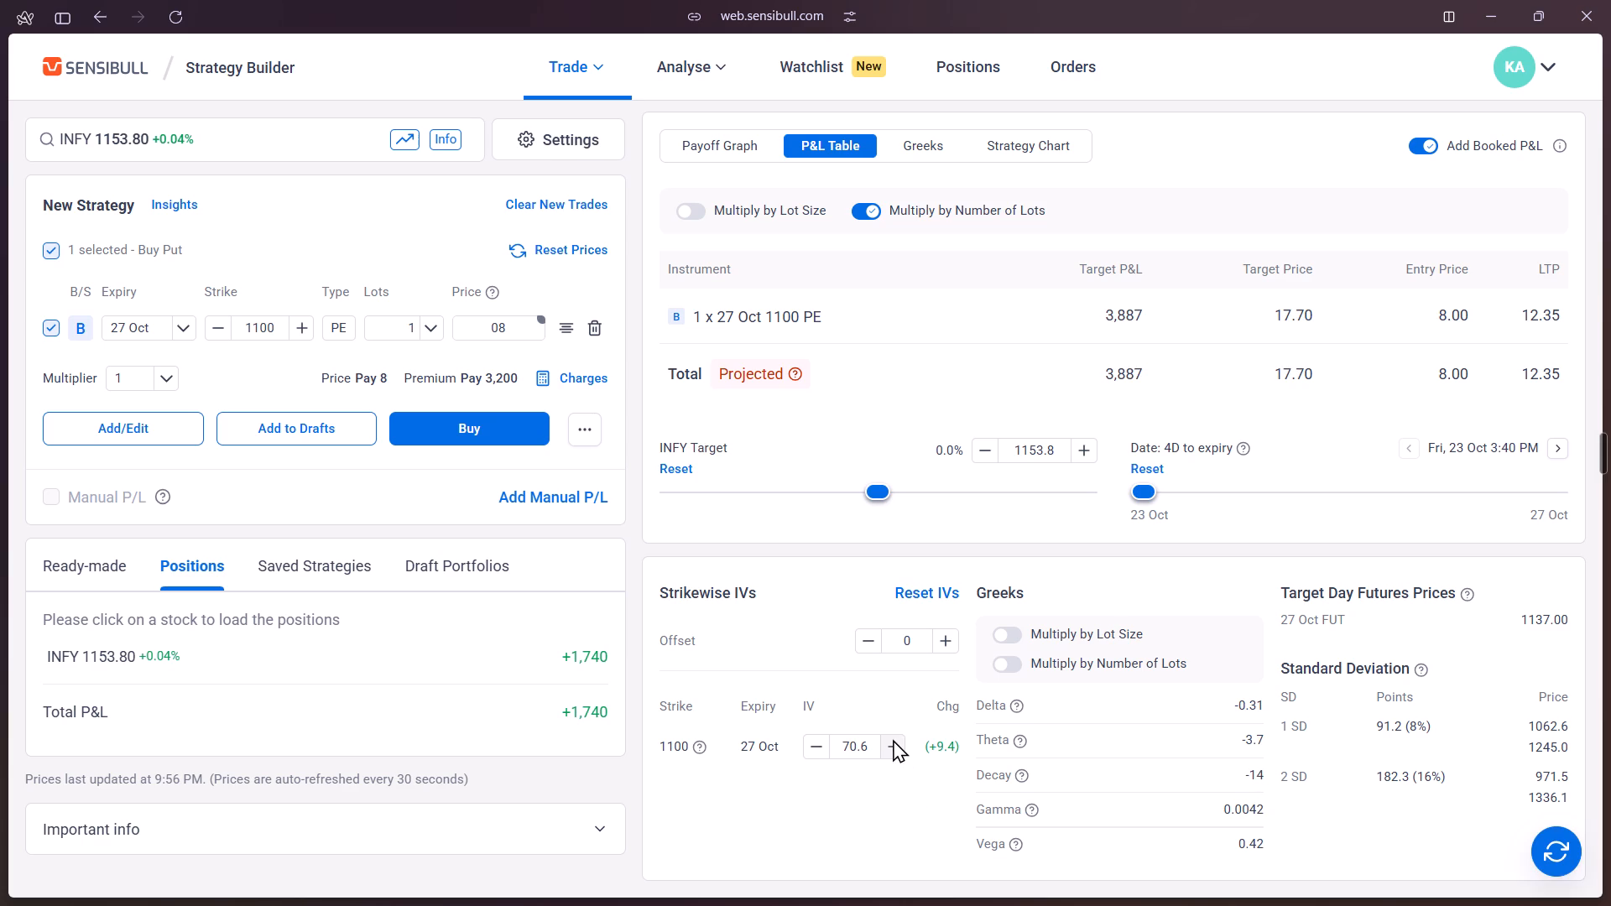
triple_click(893, 739)
triple_click(893, 739)
triple_click(893, 739)
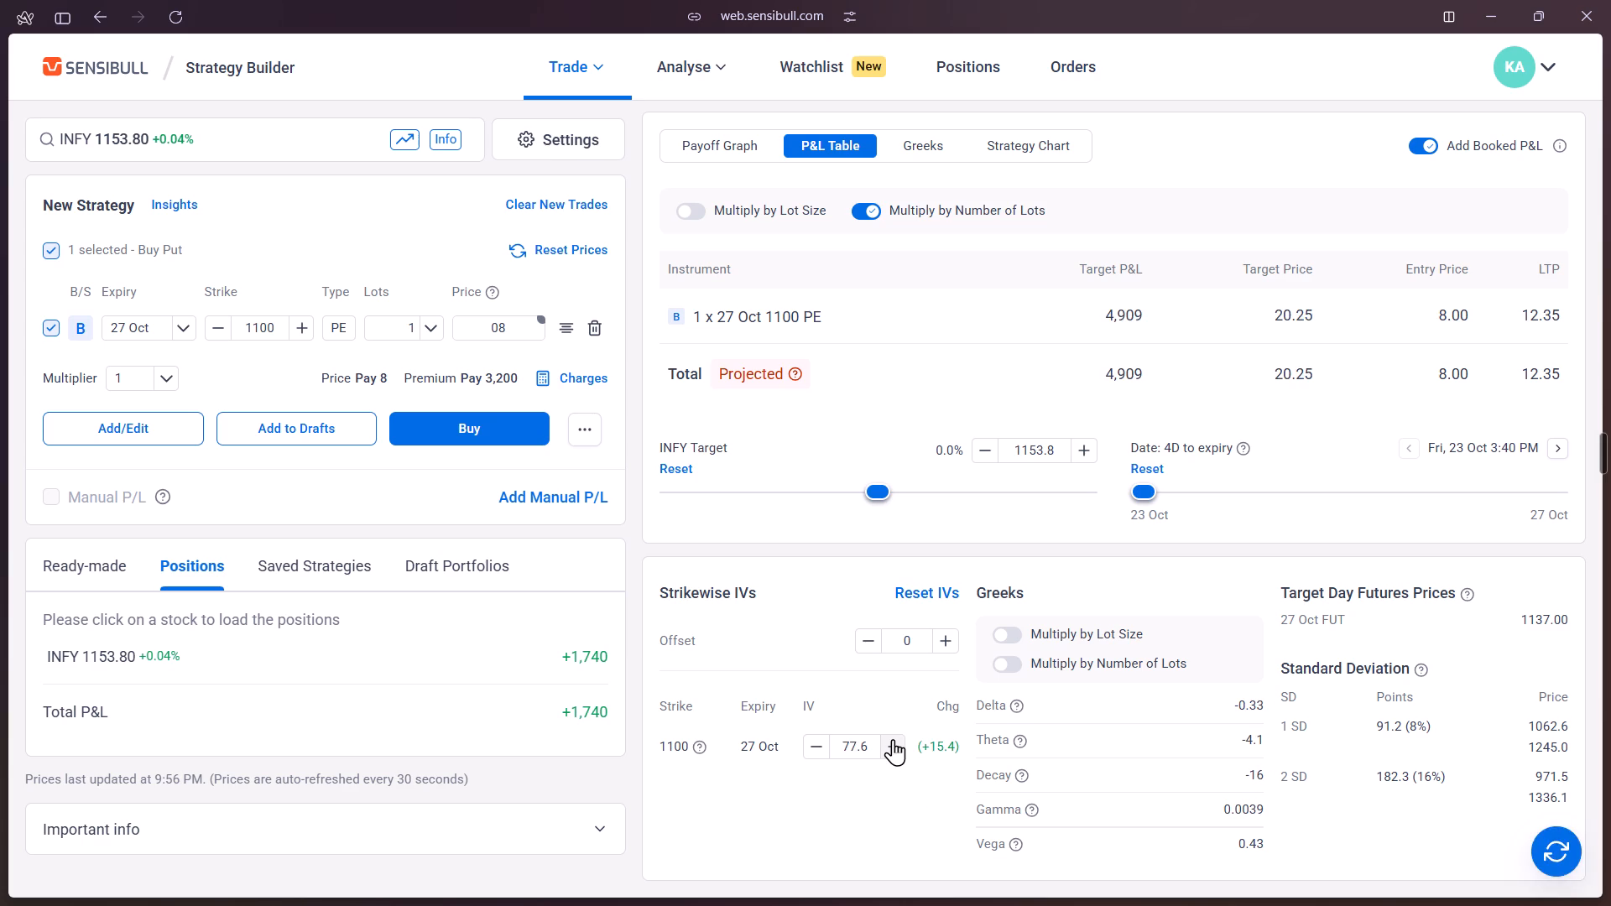
triple_click(893, 739)
triple_click(893, 739)
triple_click(893, 739)
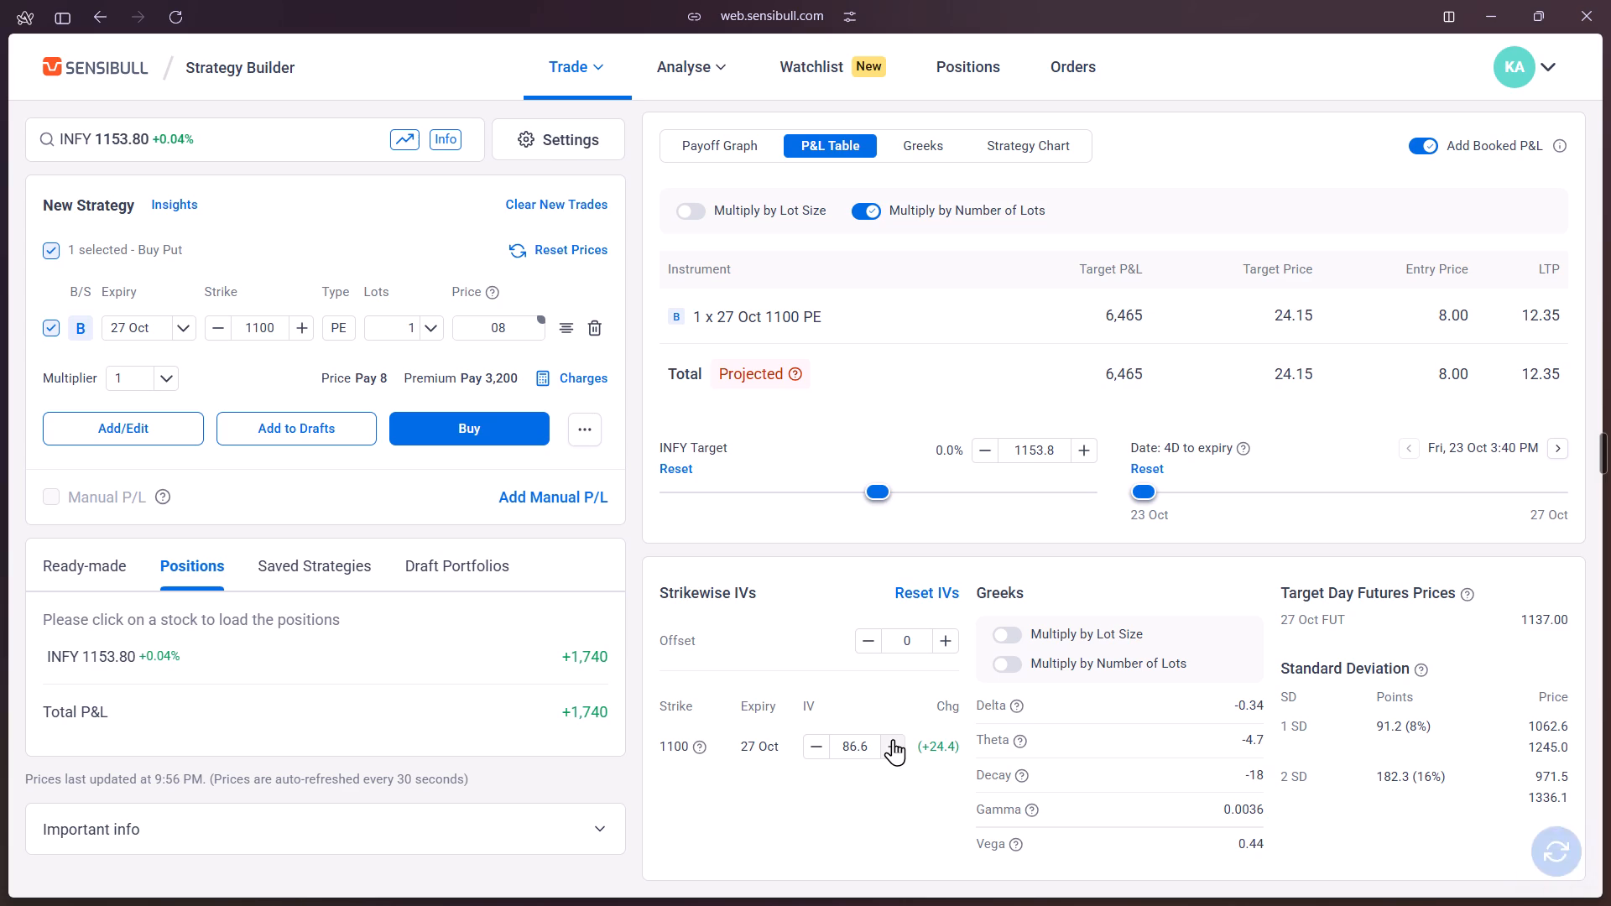
triple_click(893, 739)
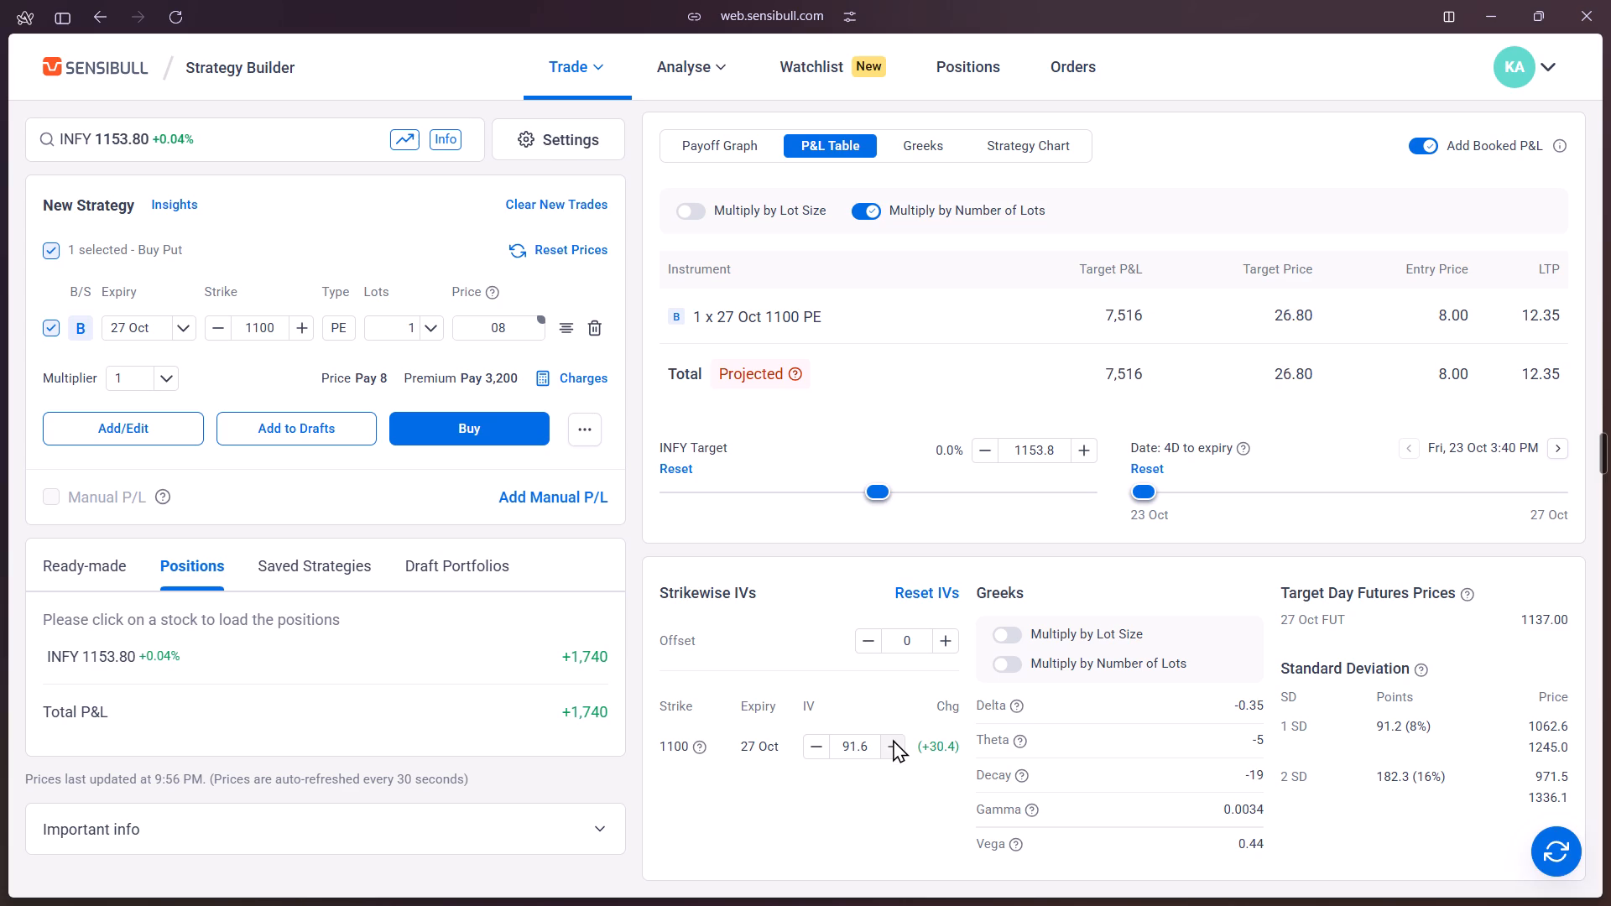
triple_click(893, 739)
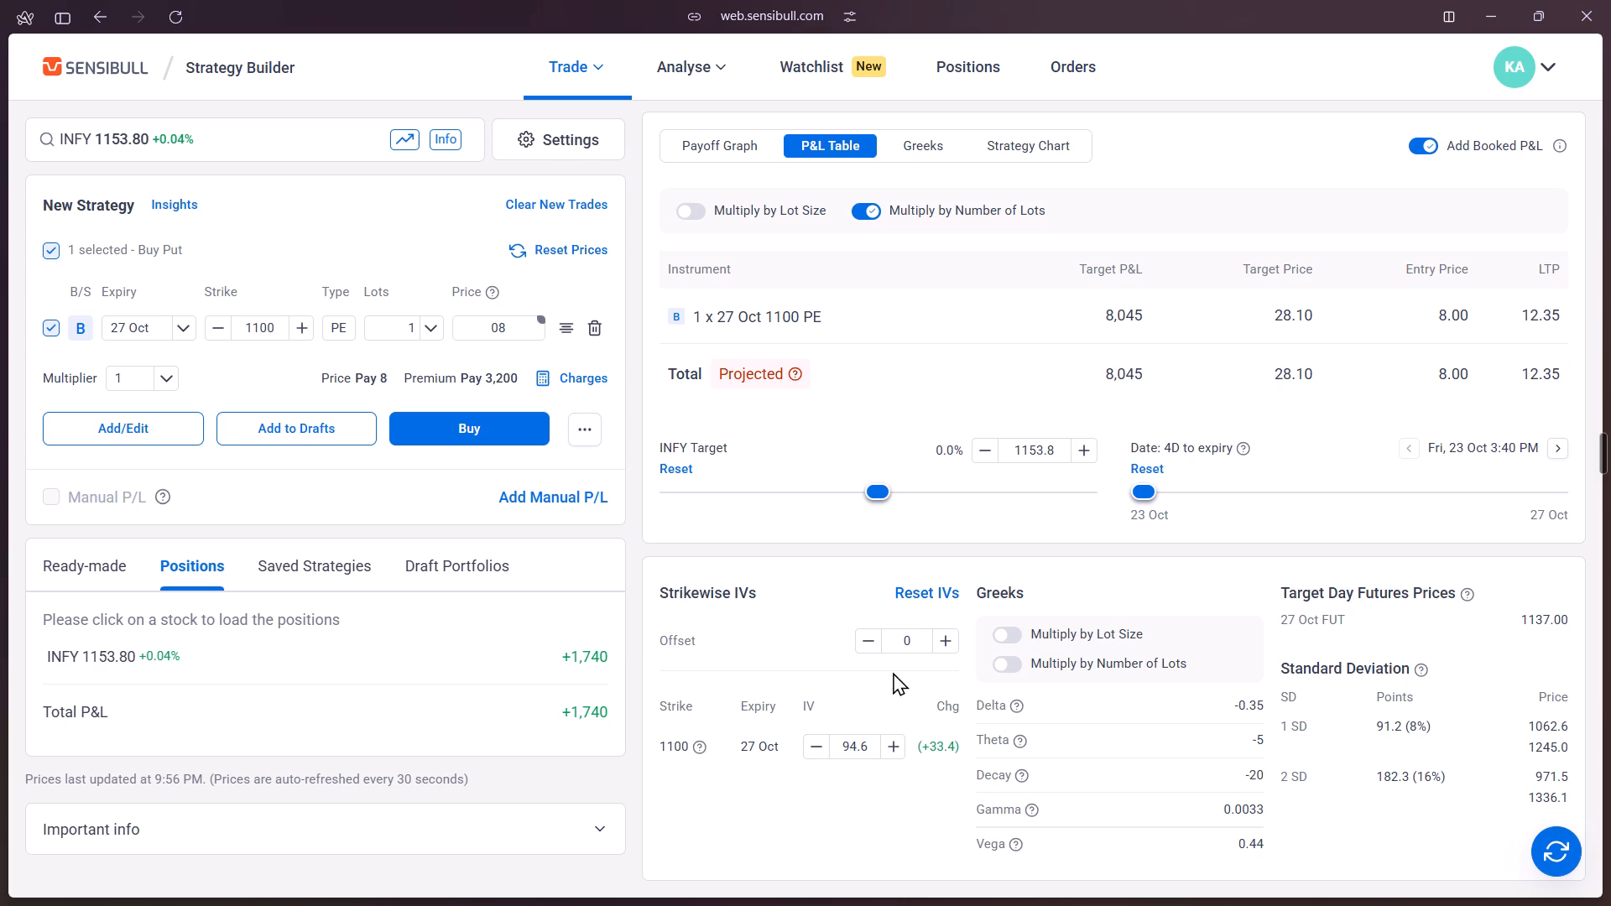
Lower the INFY target to 1096.3, a 5.0% drop, in 0.5% decrements.
click(1080, 452)
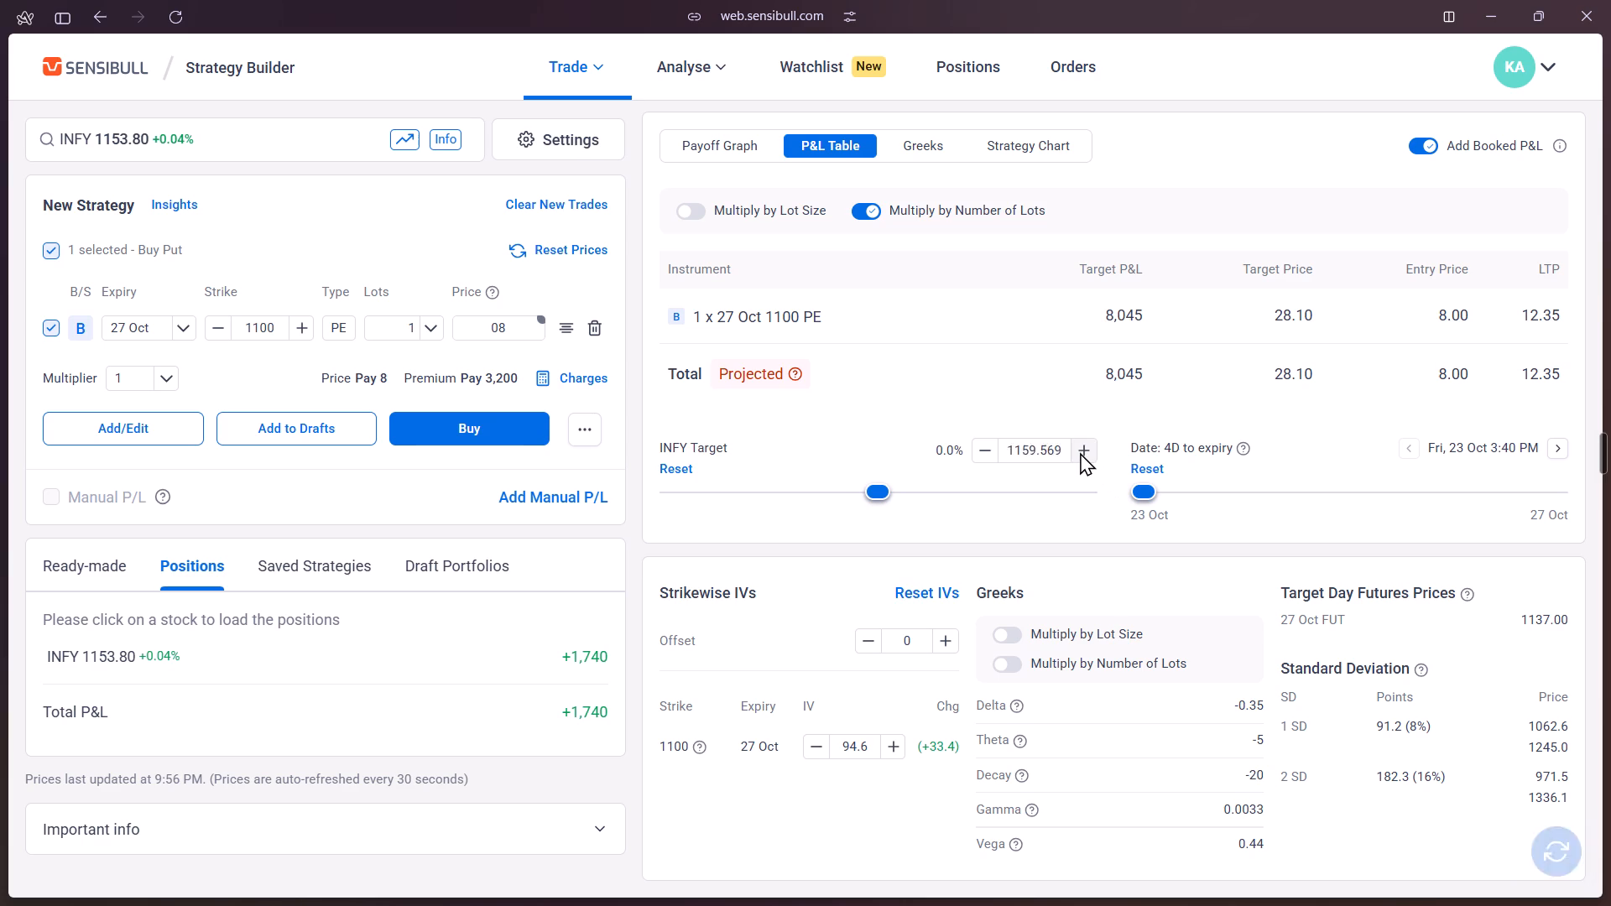
click(989, 458)
click(989, 458)
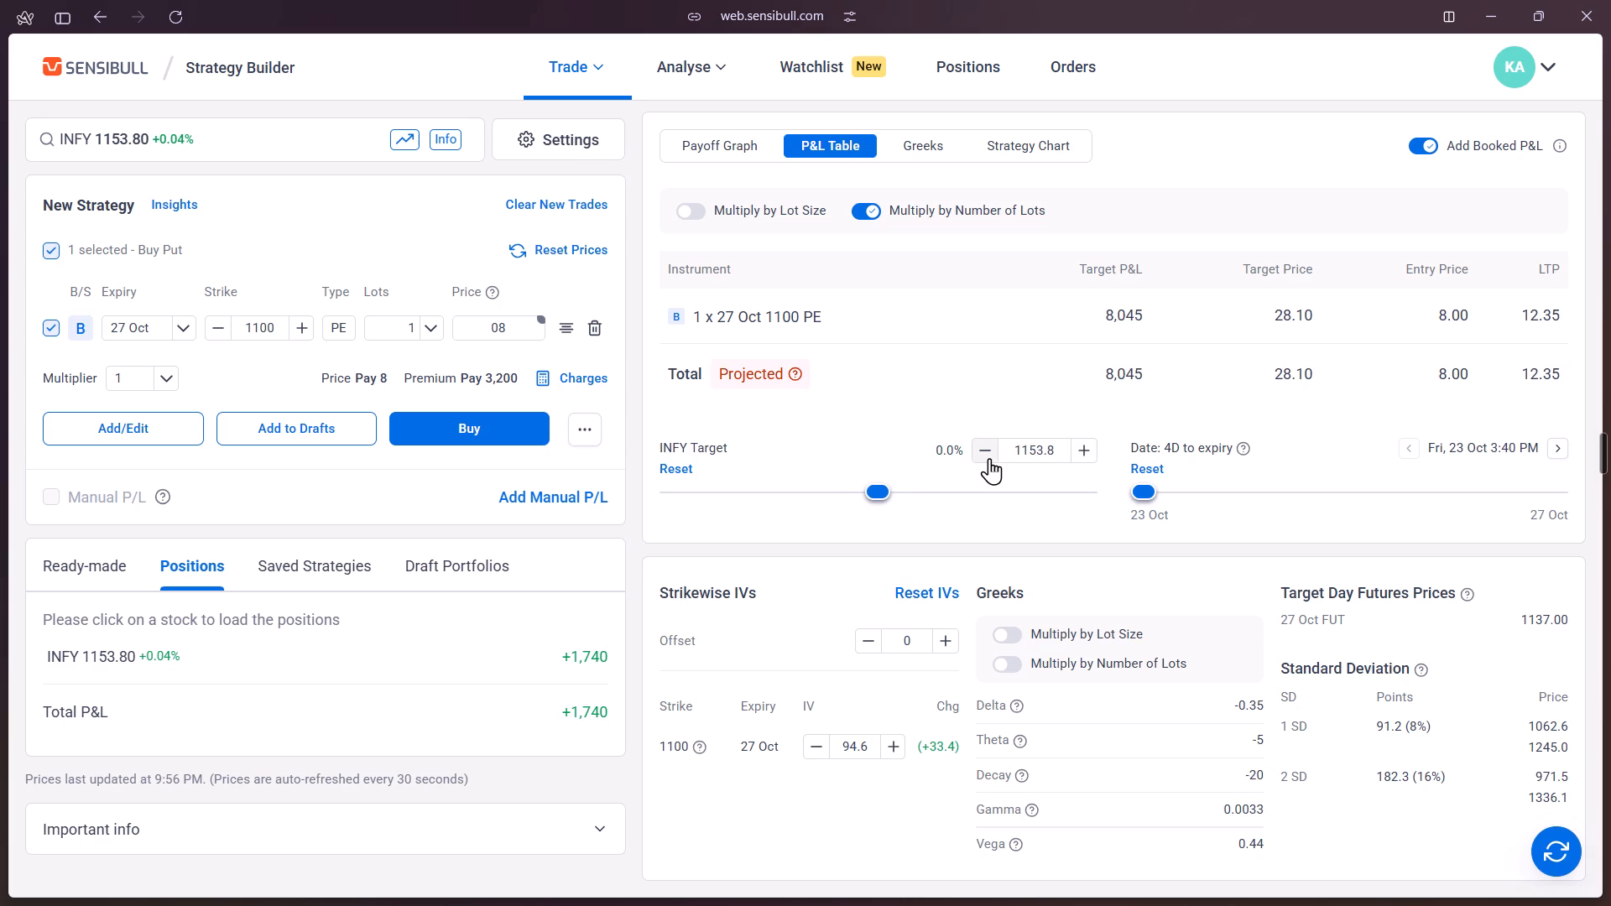
click(989, 458)
click(989, 458)
click(989, 458)
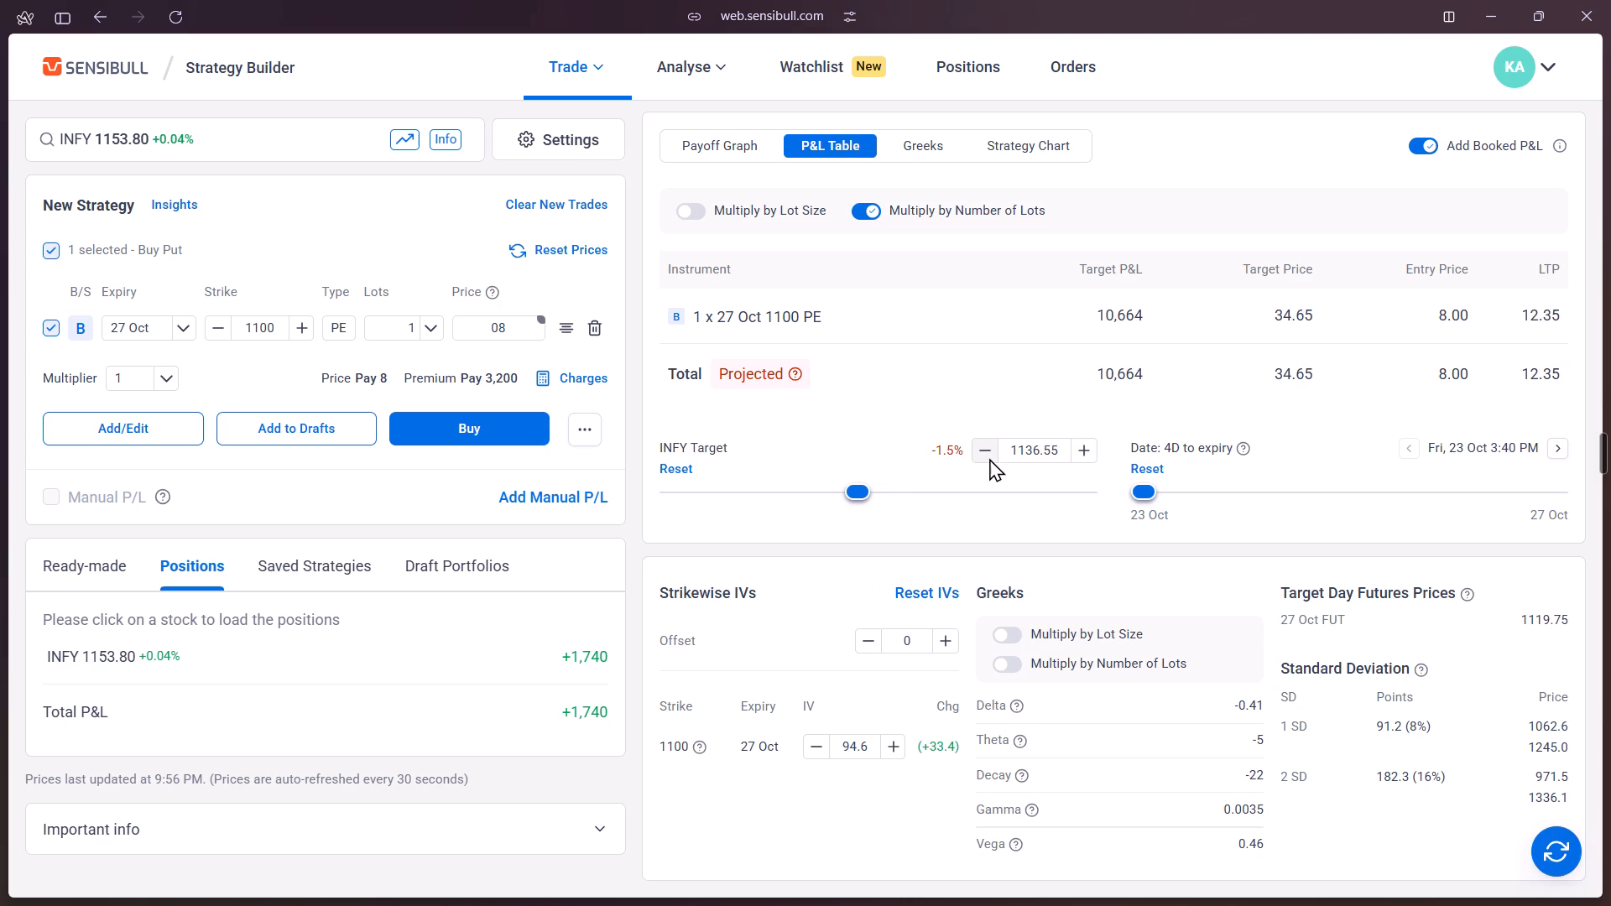
triple_click(989, 458)
triple_click(989, 458)
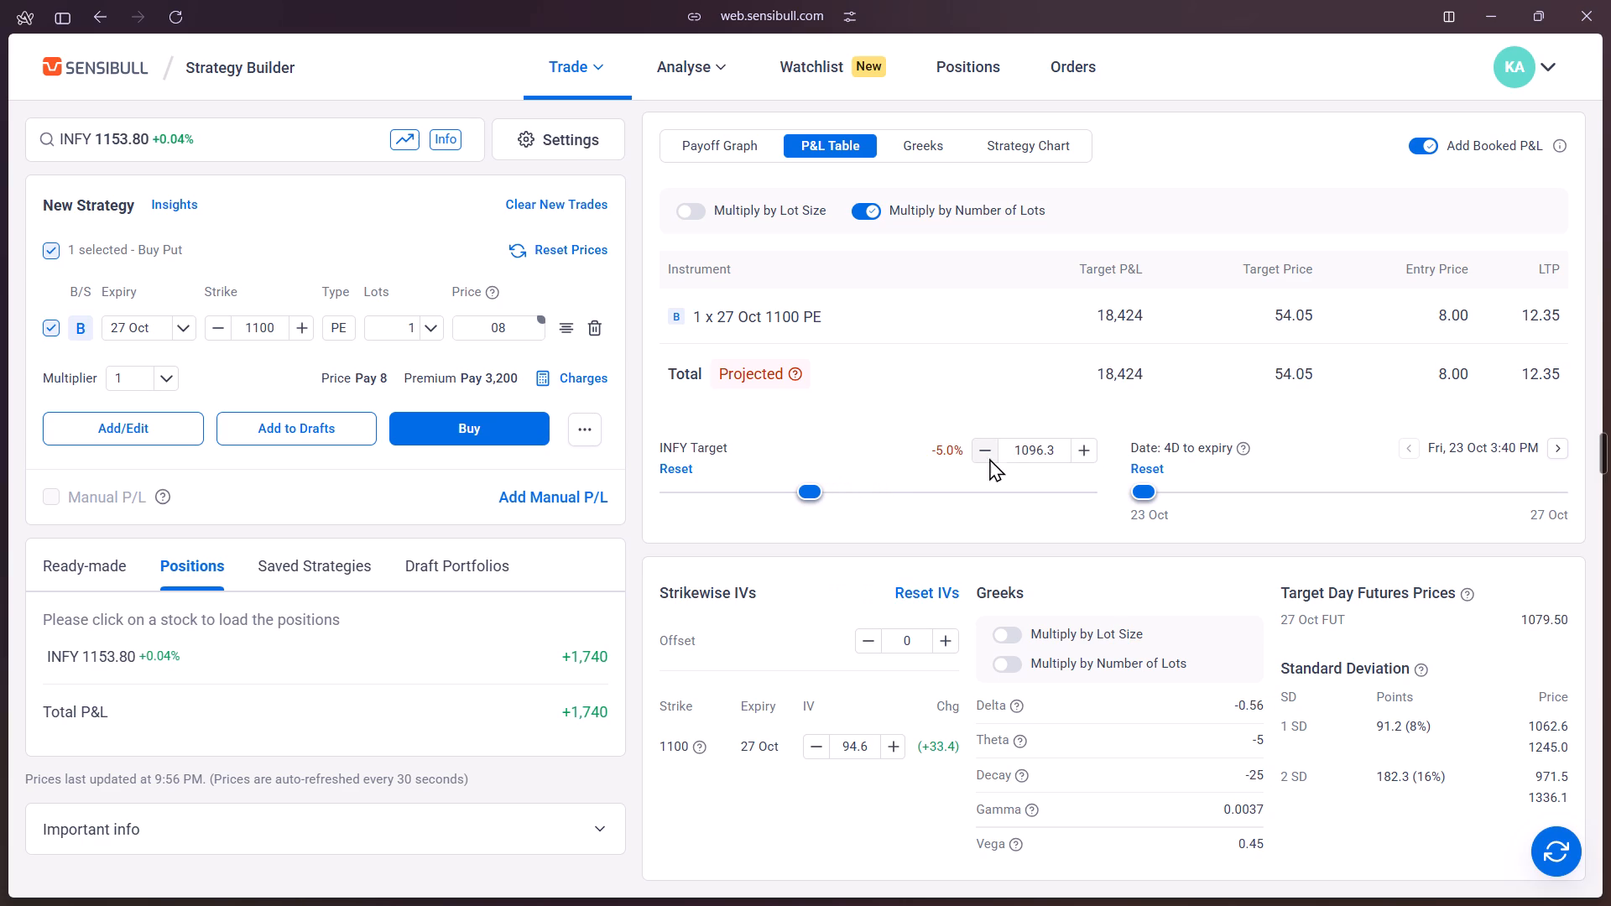
Continue lowering the INFY target in 0.5% decrements to 1015.8, a 12.0% drop.
click(989, 458)
triple_click(989, 458)
triple_click(989, 458)
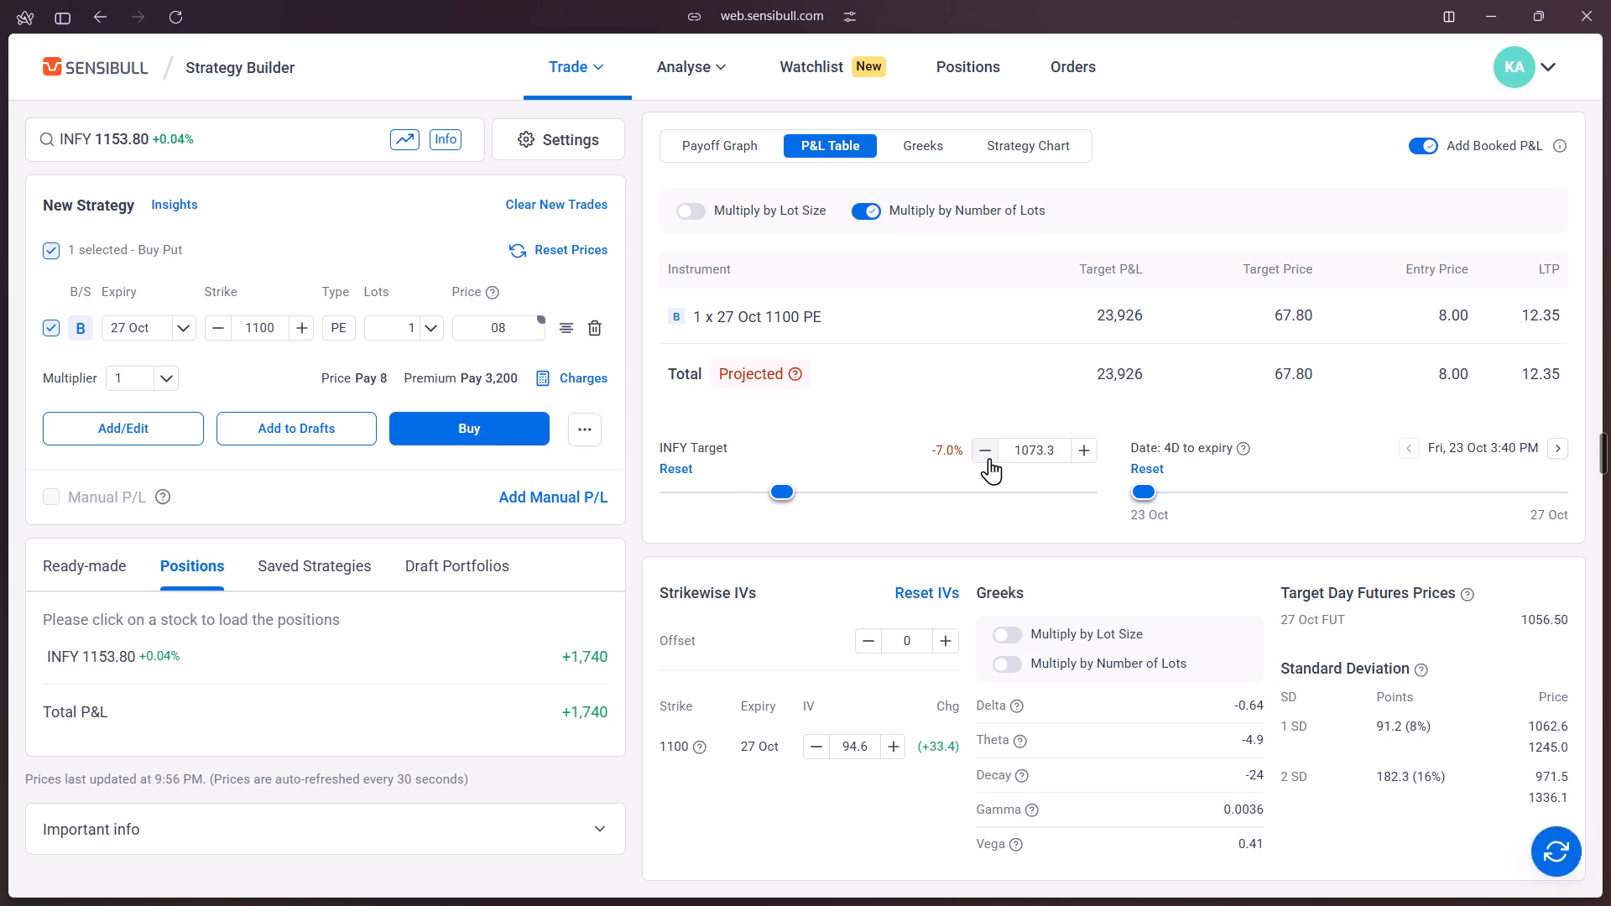
triple_click(989, 458)
click(989, 458)
click(989, 458)
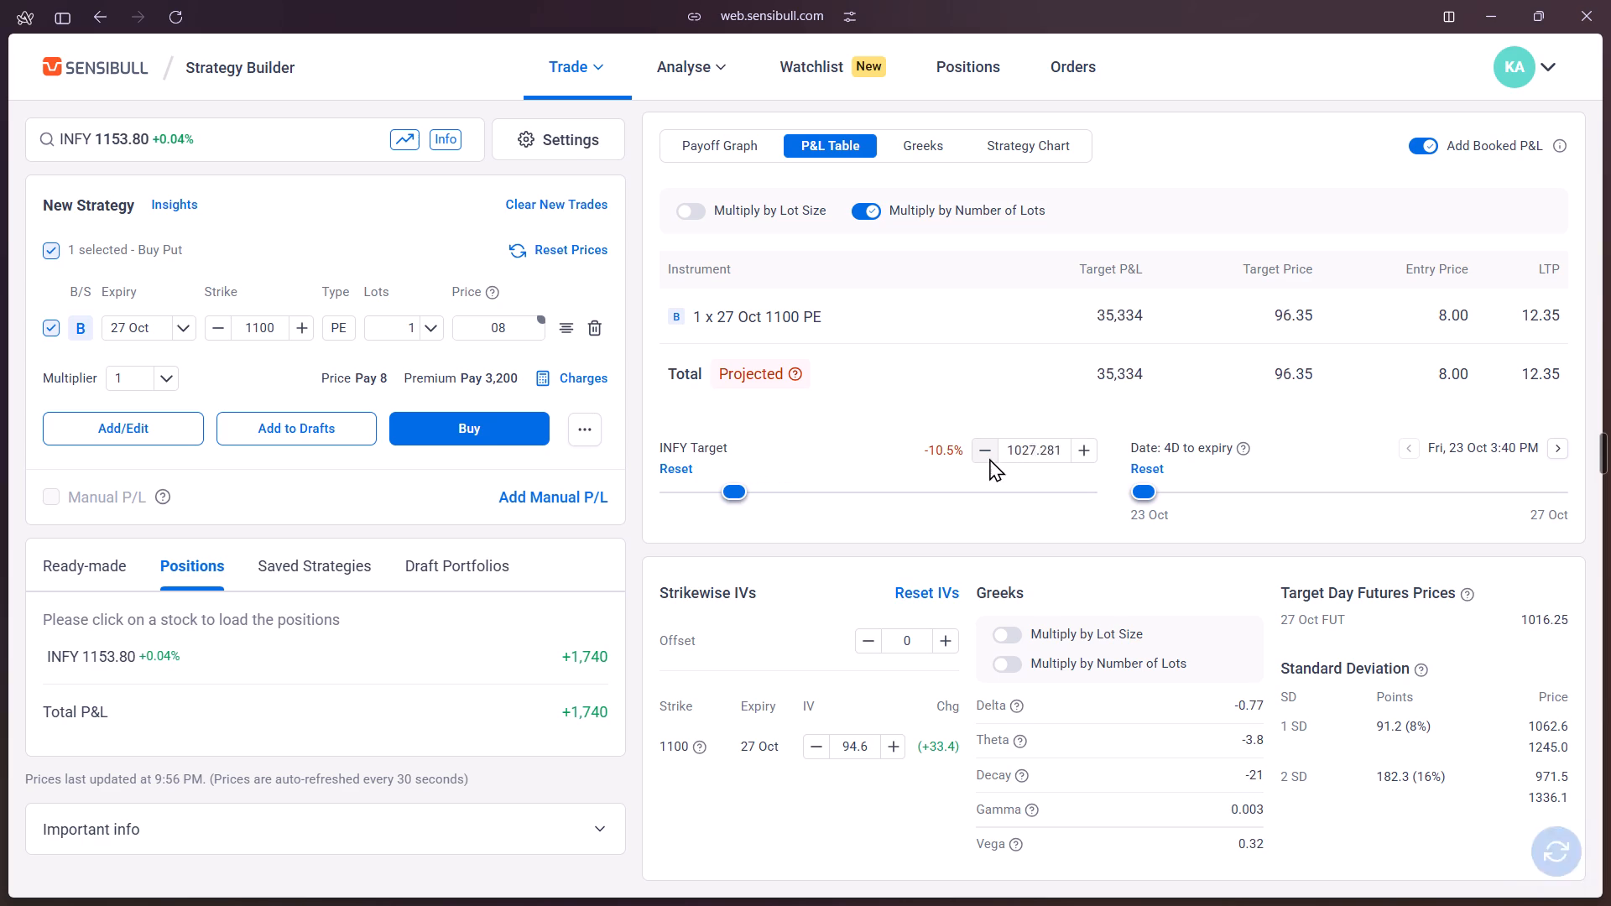
click(989, 458)
click(989, 458)
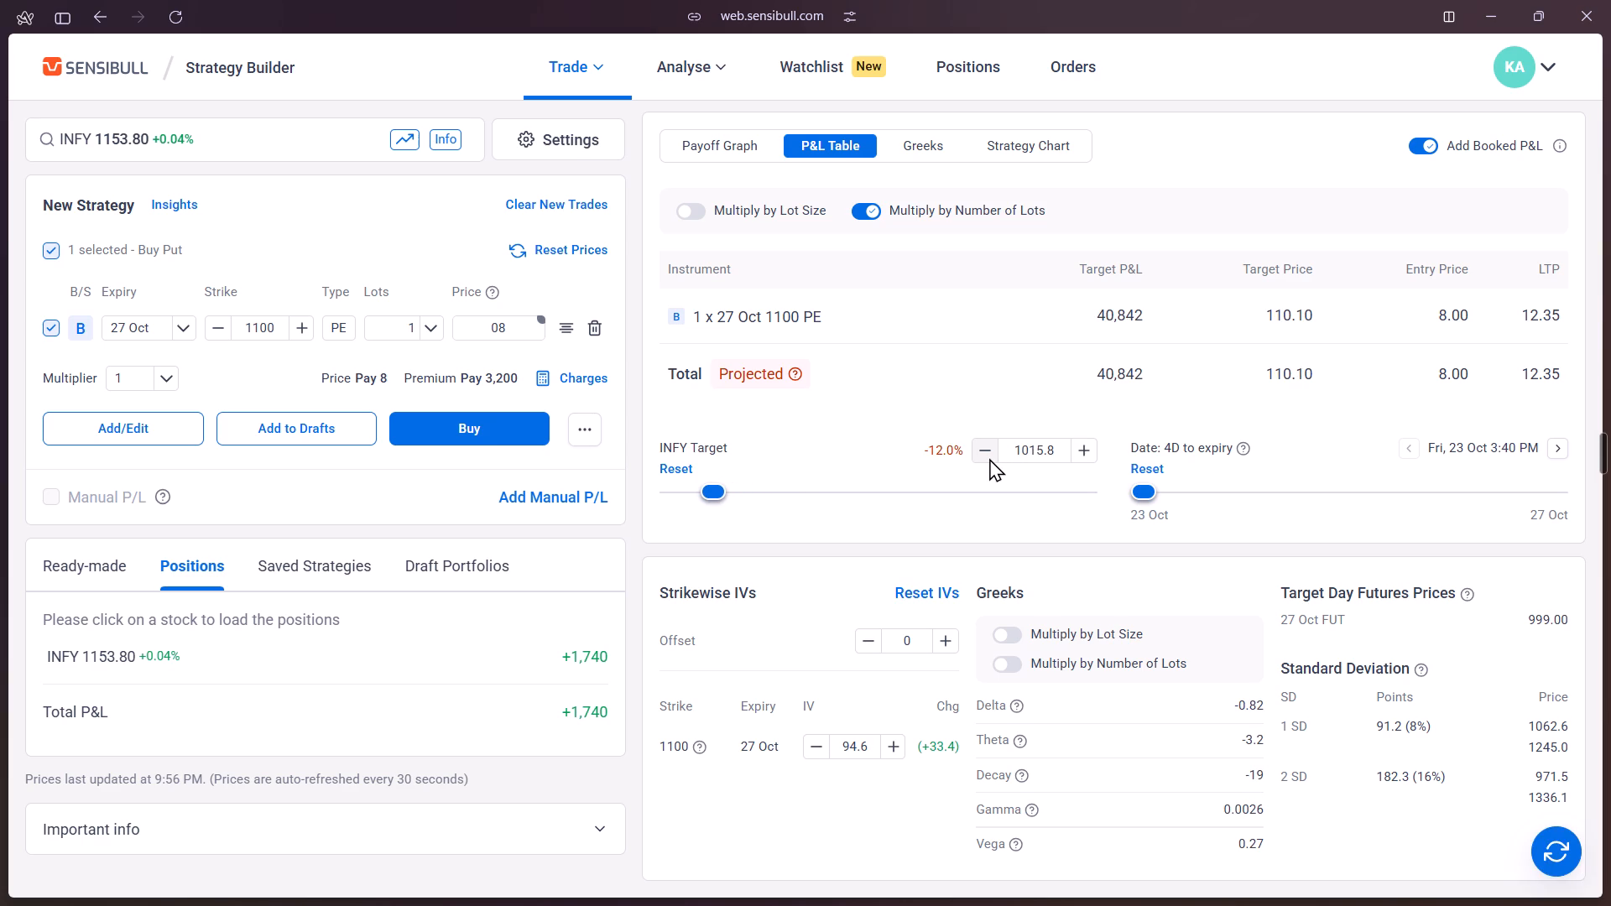
Raise the INFY target in 0.5% increments and settle on 1038.8, a 10.0% drop.
double_click(1092, 445)
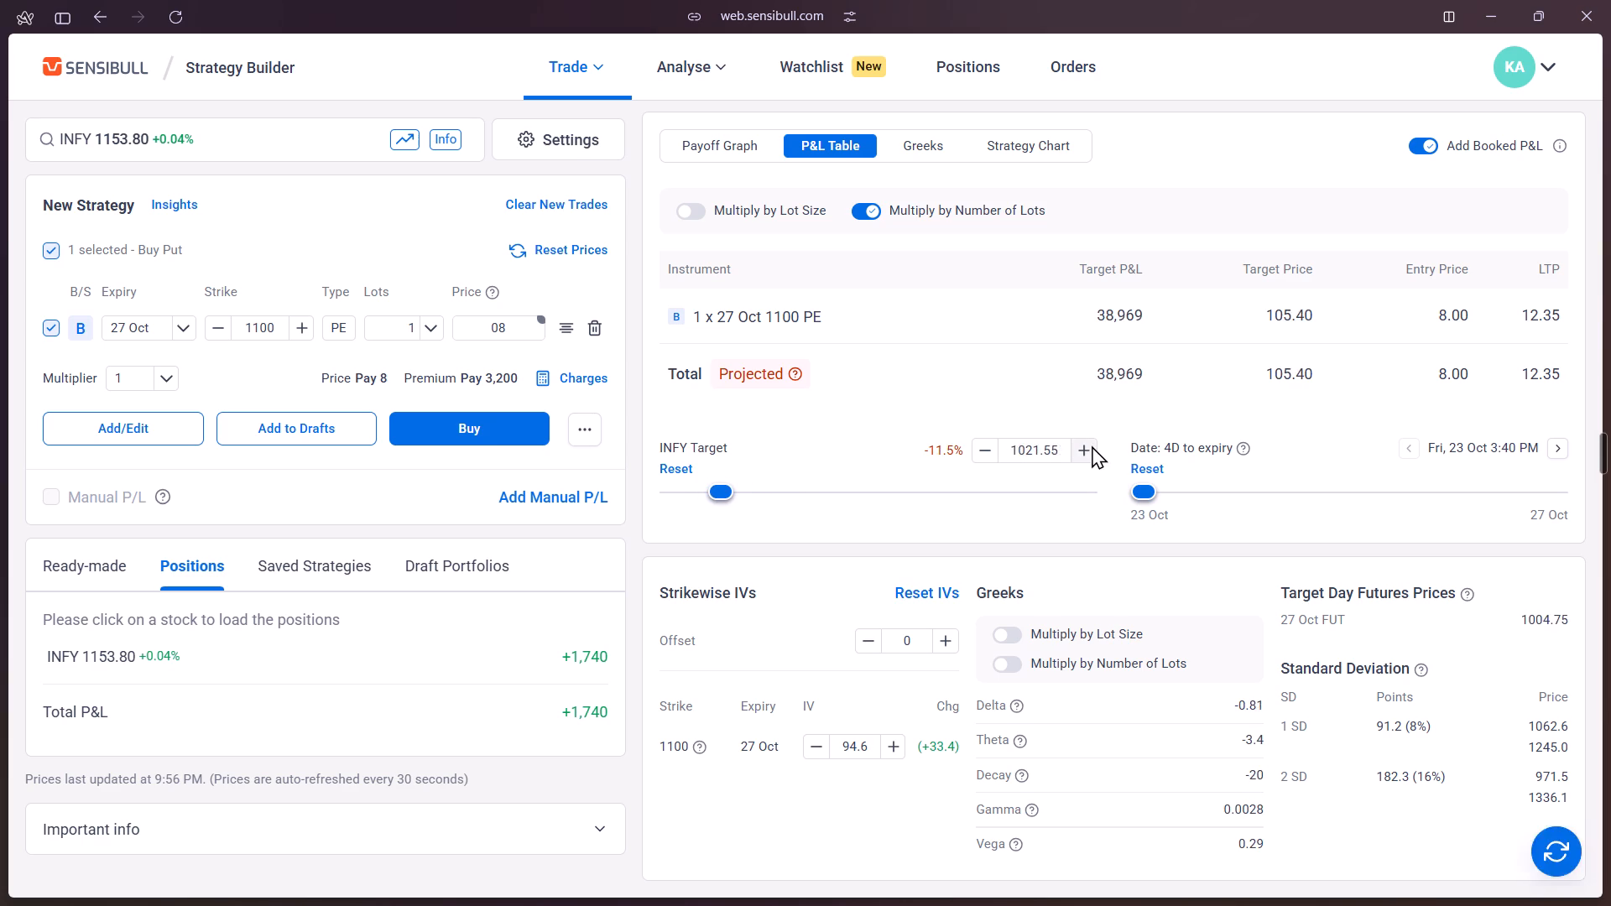
click(1092, 445)
click(1092, 445)
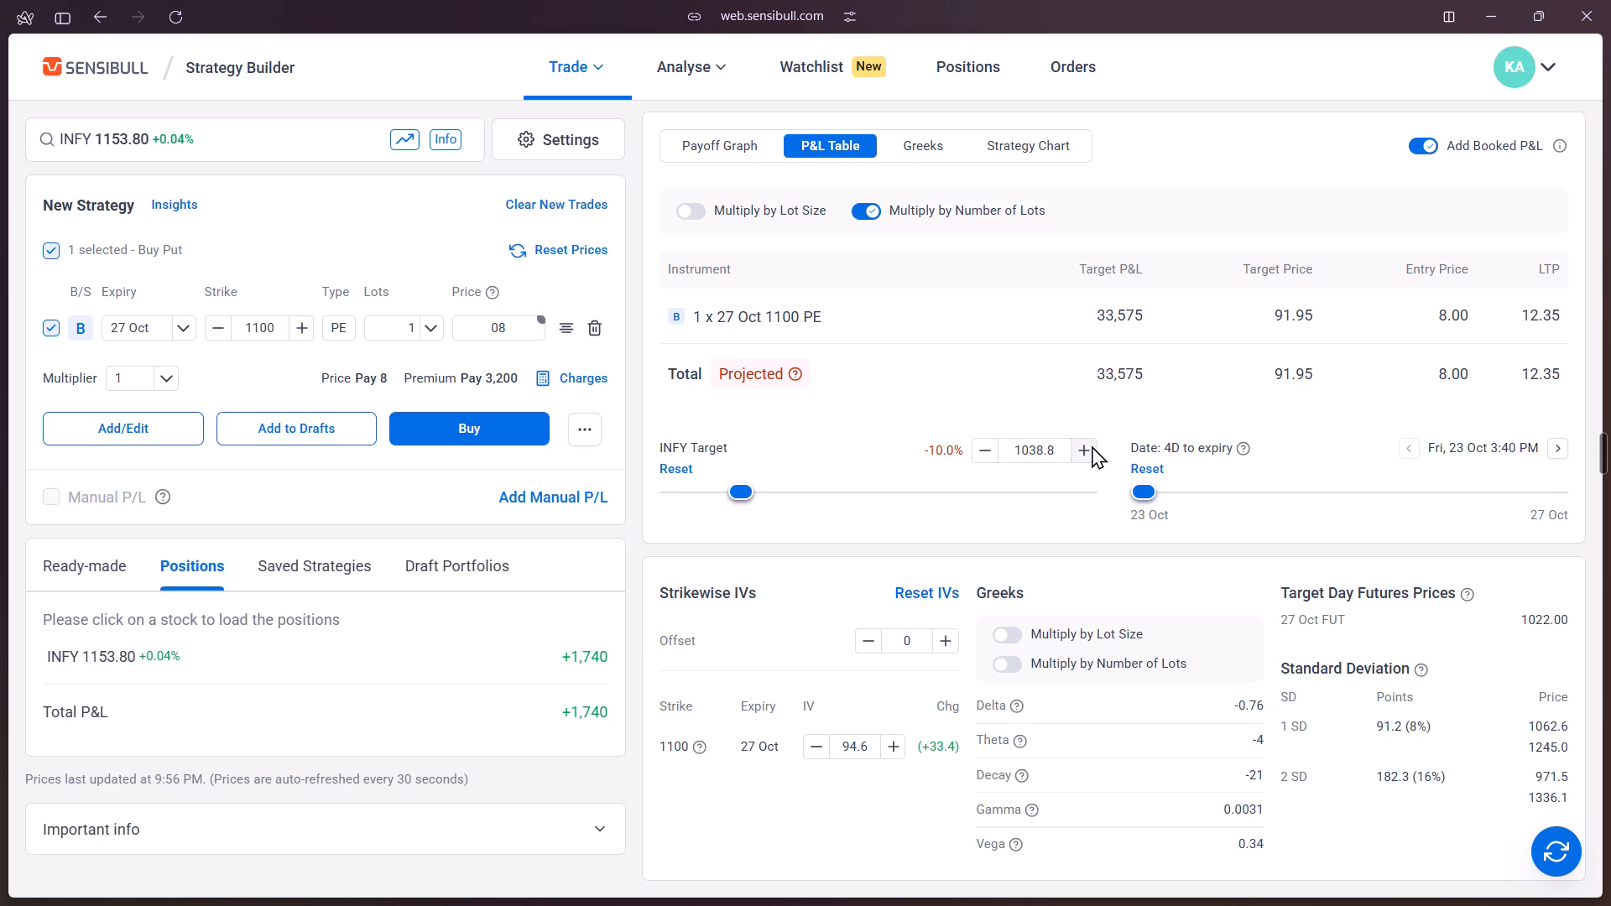
click(1092, 445)
drag(1092, 445, 980, 448)
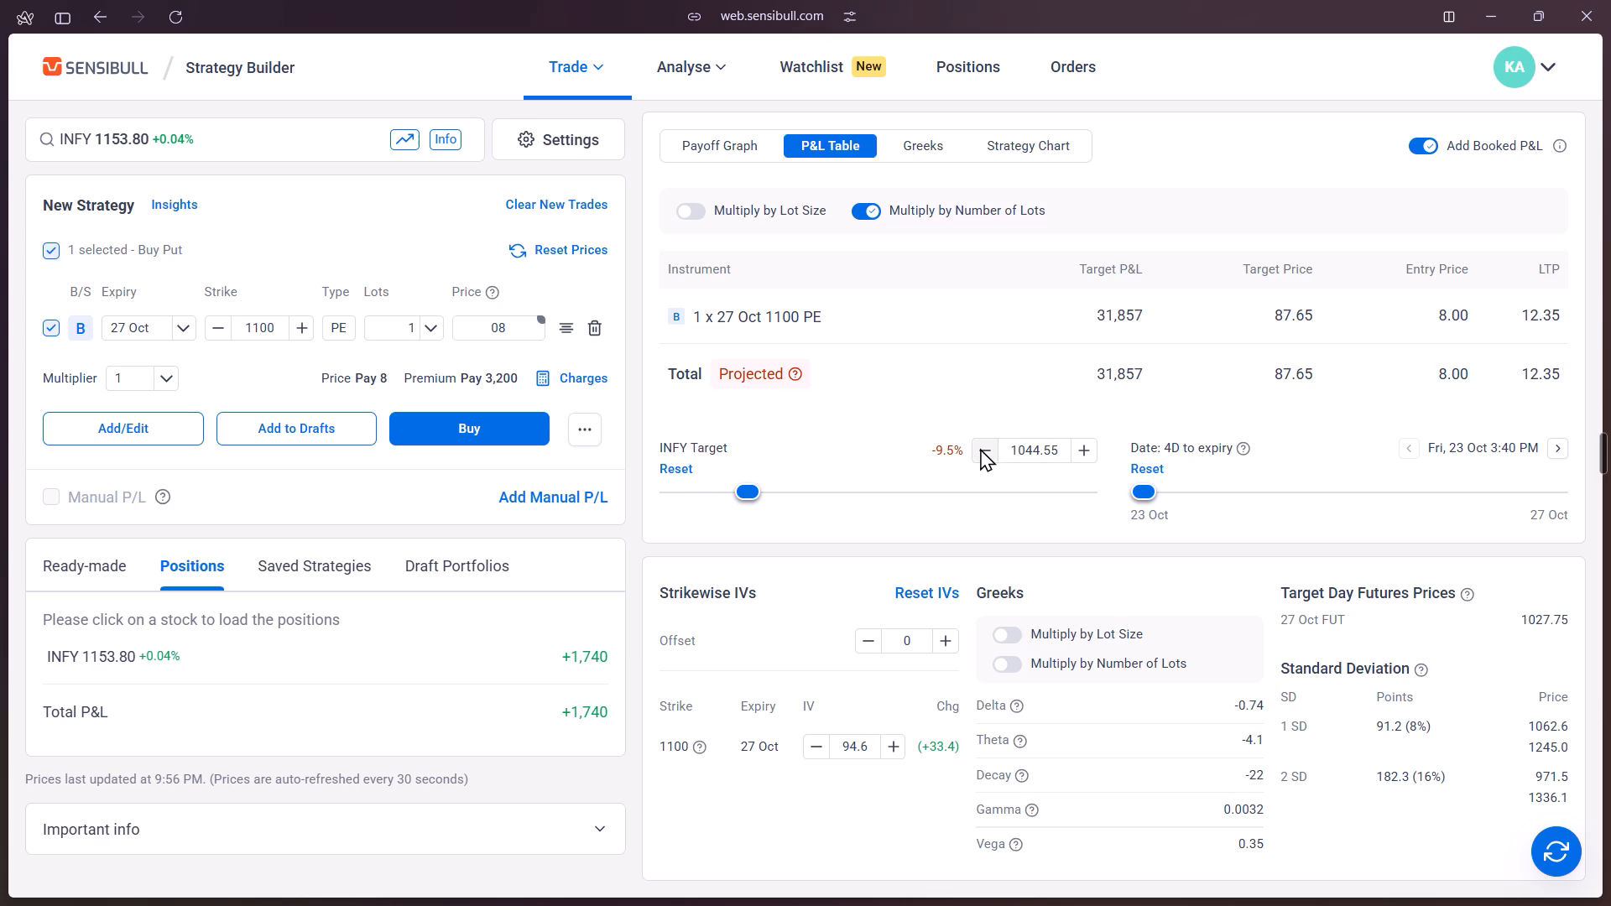
click(980, 448)
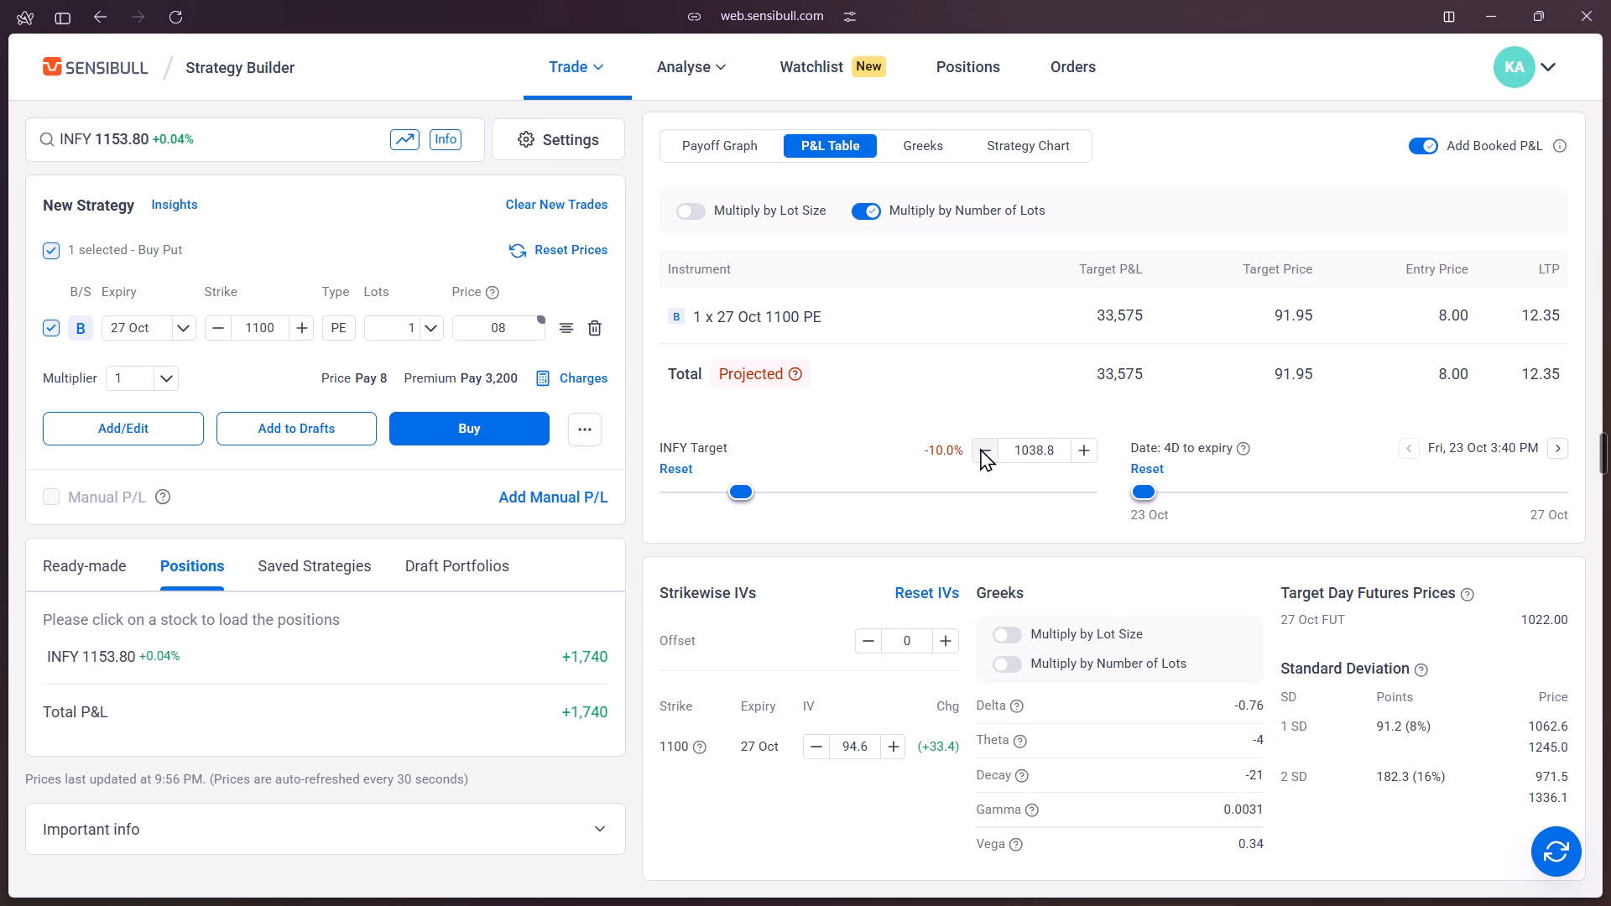
Switch the 27 Oct option leg from put to call and raise its strike to 1200.
click(334, 326)
double_click(295, 332)
triple_click(295, 332)
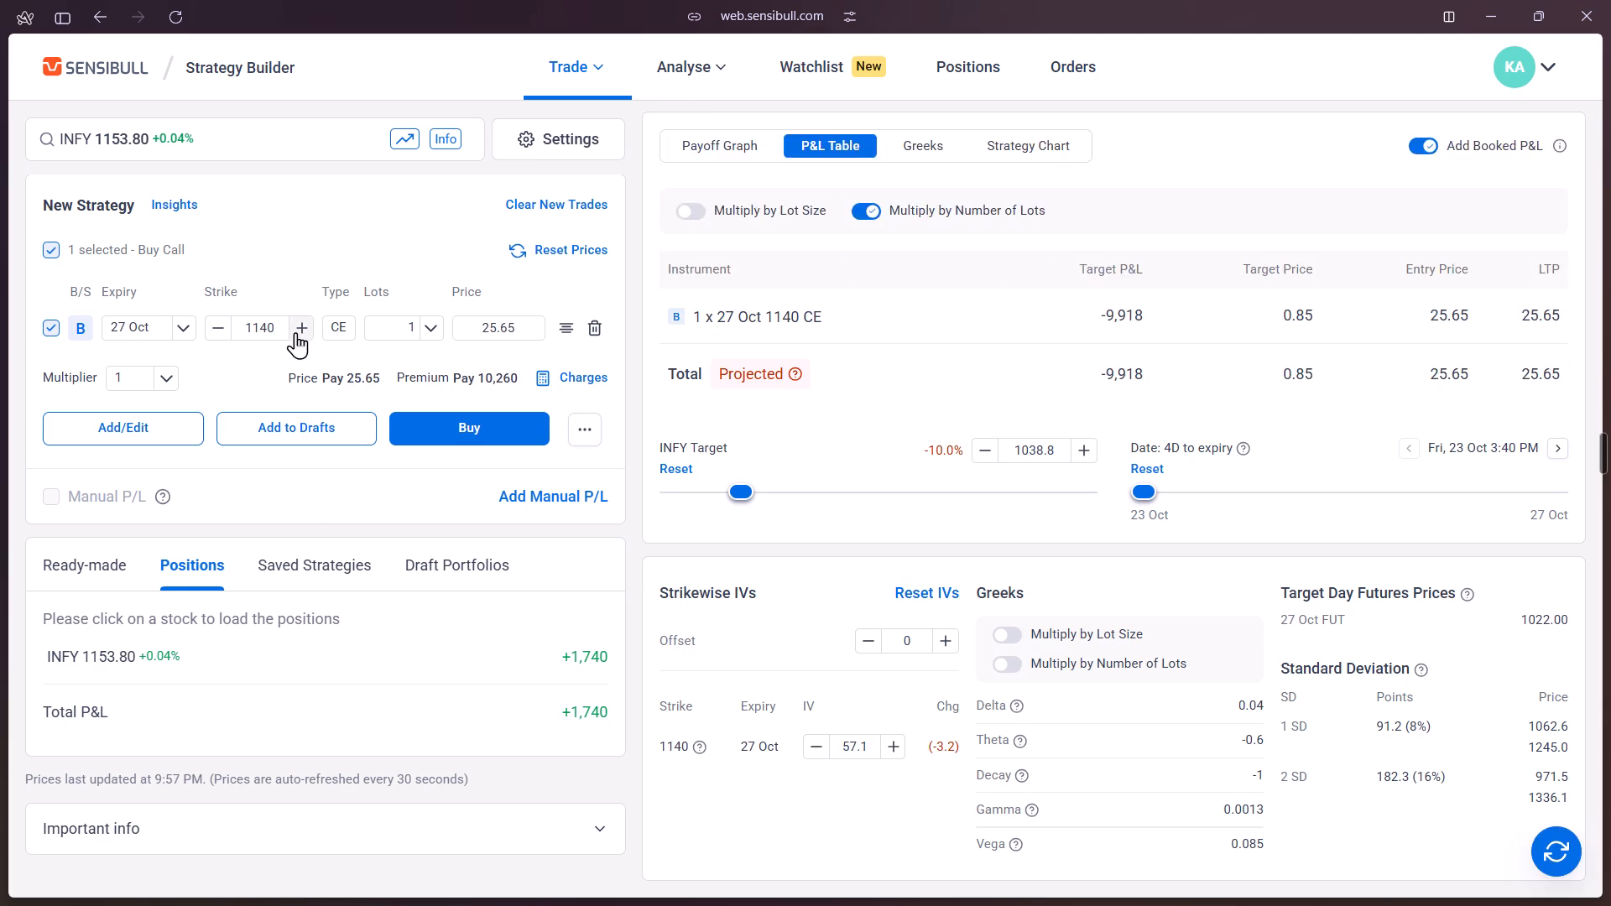
click(295, 332)
click(229, 336)
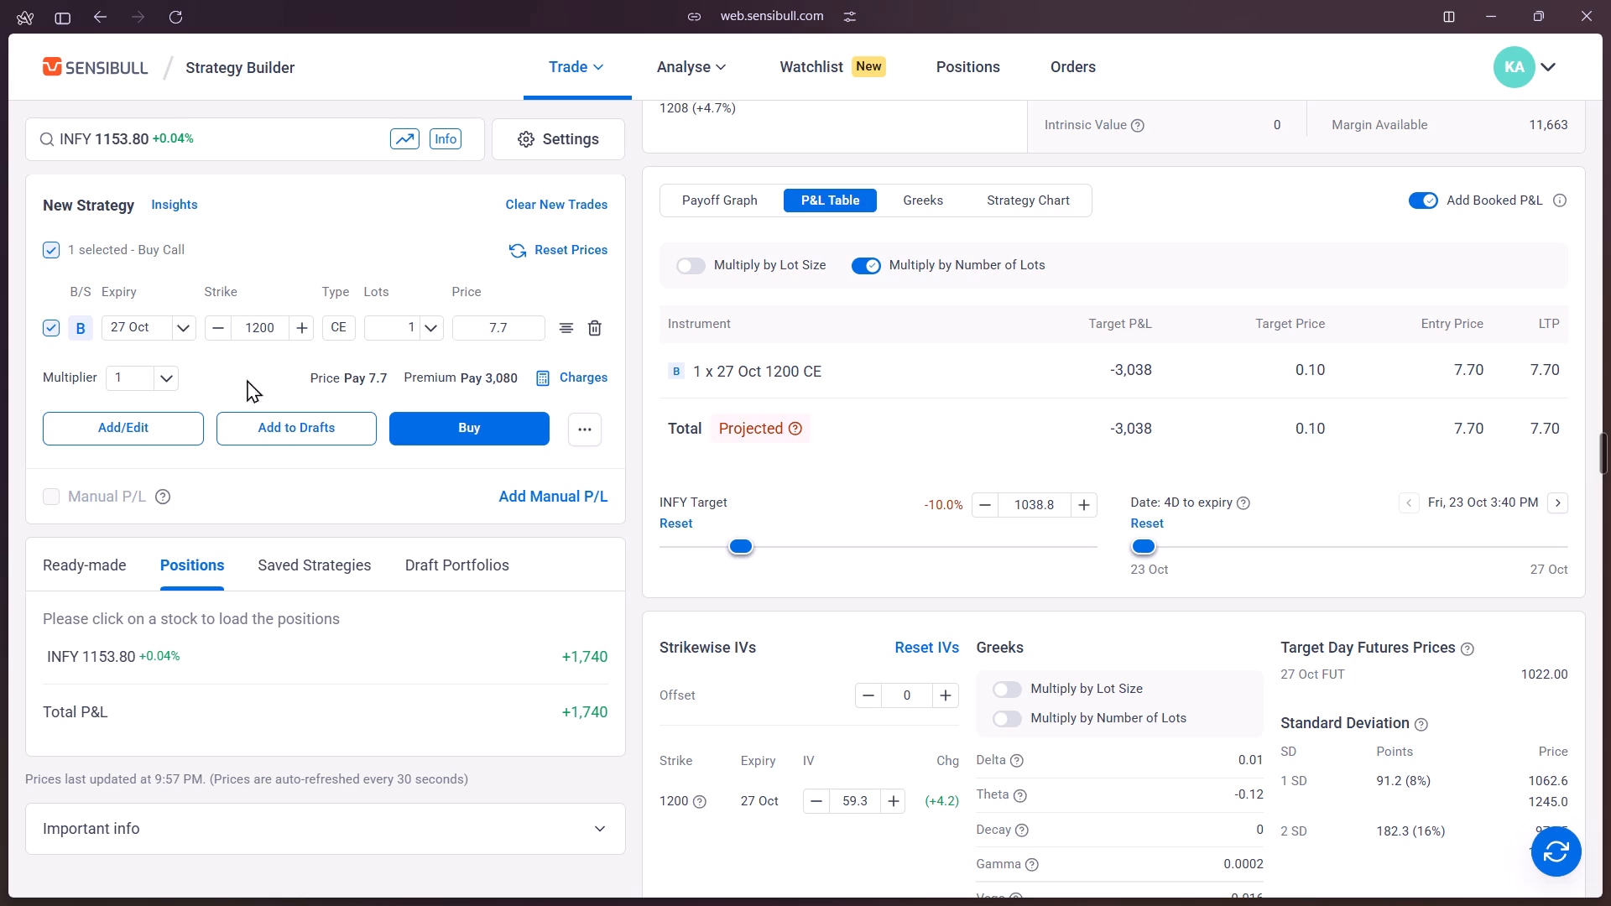
Set the 1200 call's quantity to 2 lots.
scroll(859, 587, up, 8)
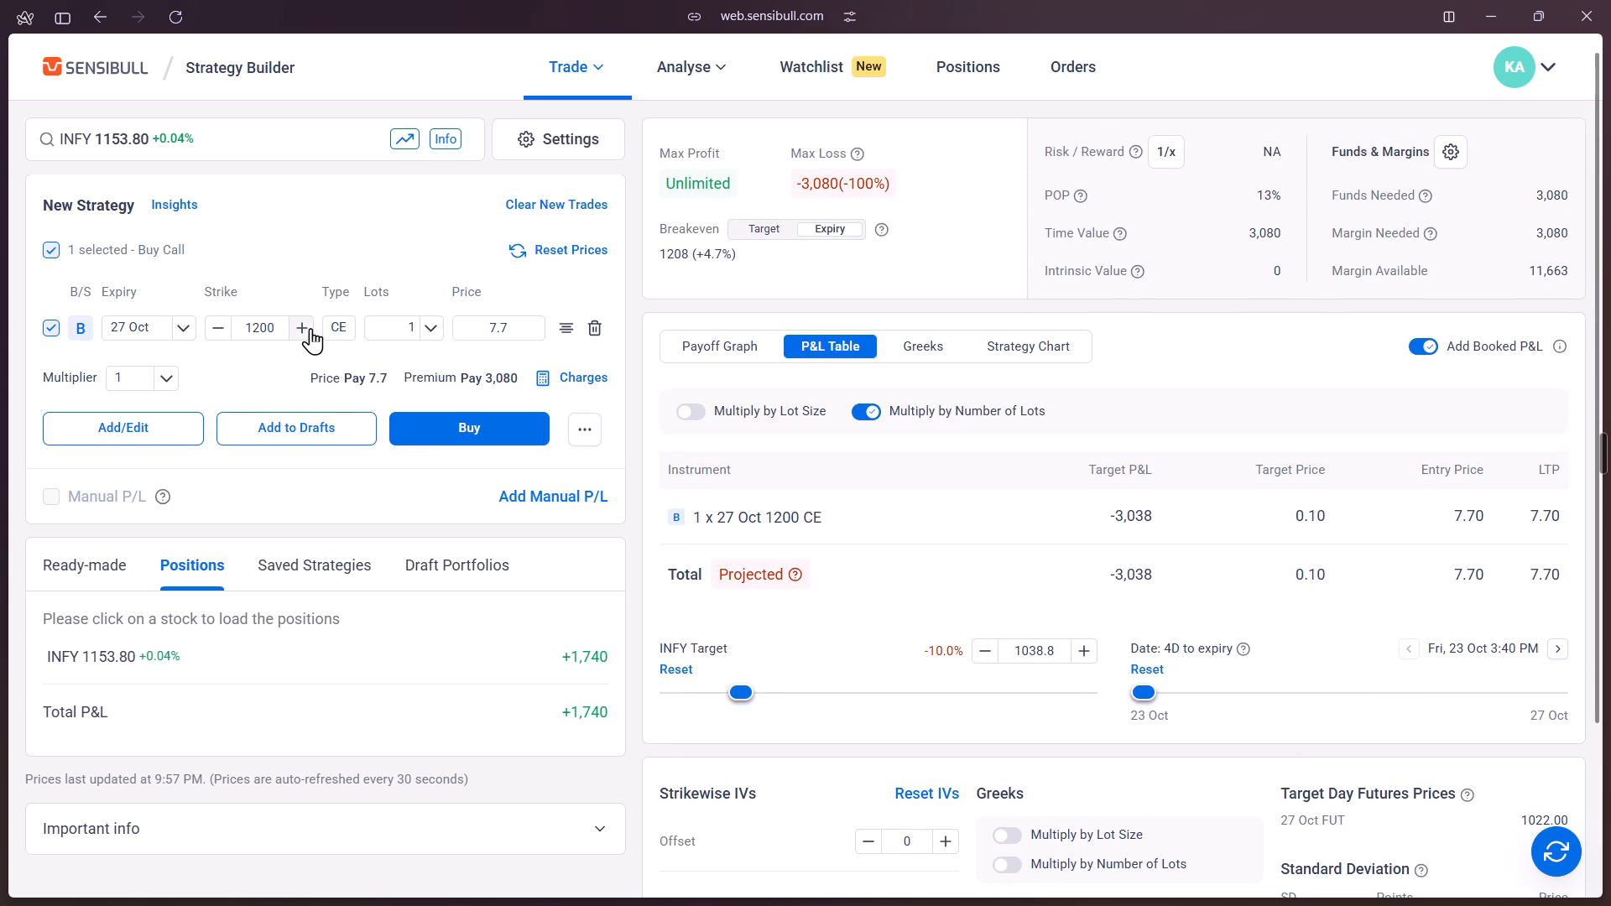
click(437, 329)
click(394, 405)
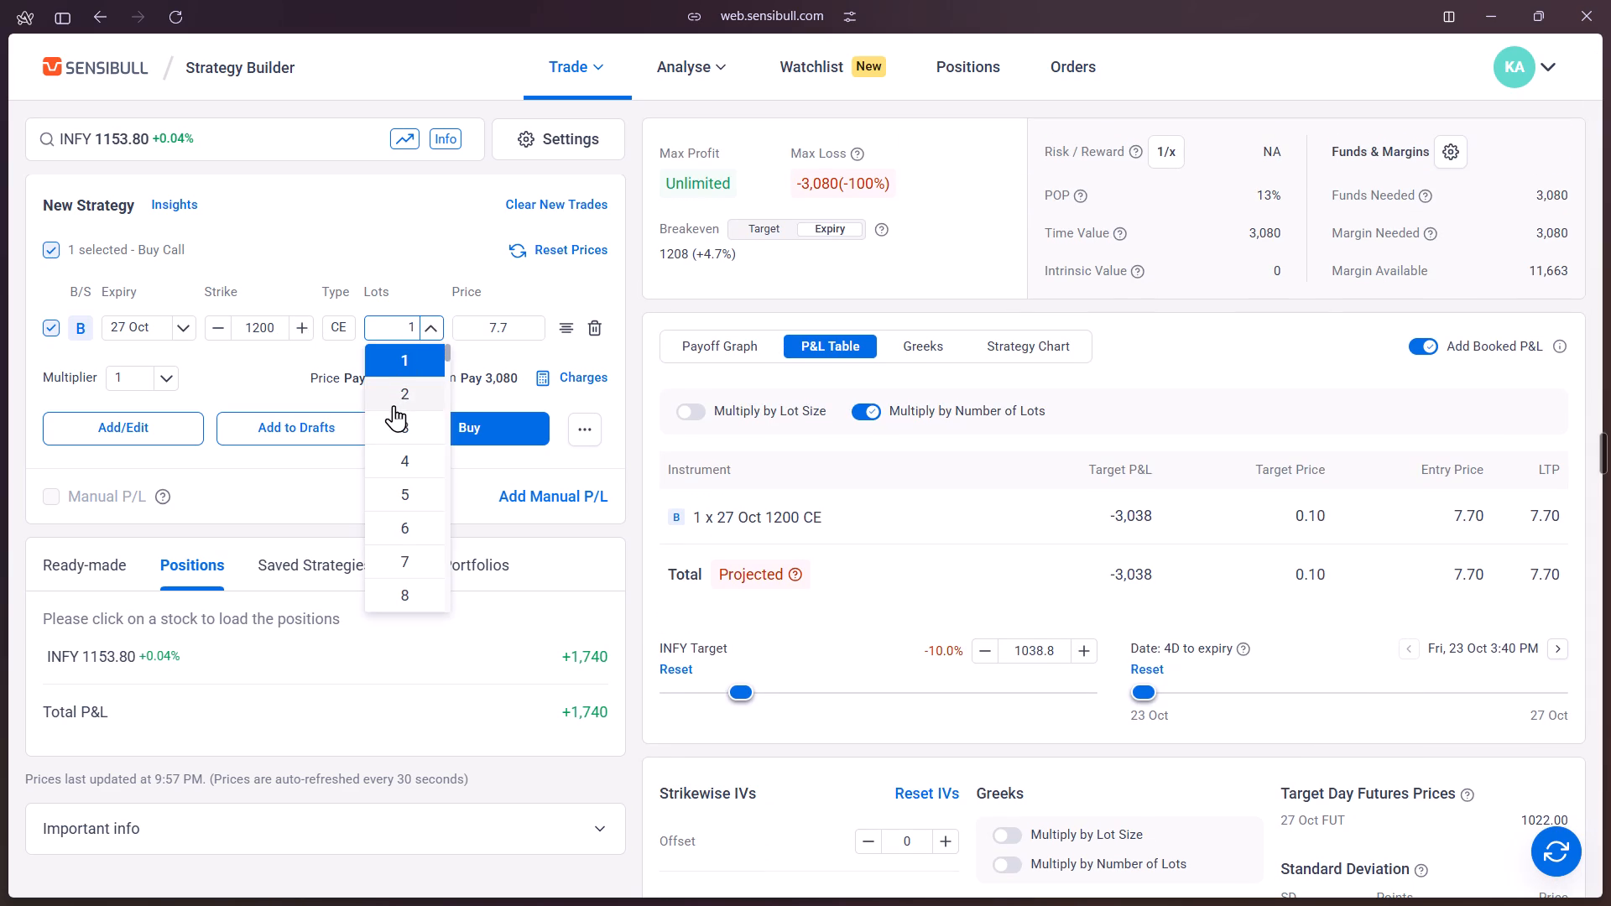
Show the payoff graph for the bought call in place of the P&L table.
scroll(778, 607, up, 2)
click(753, 363)
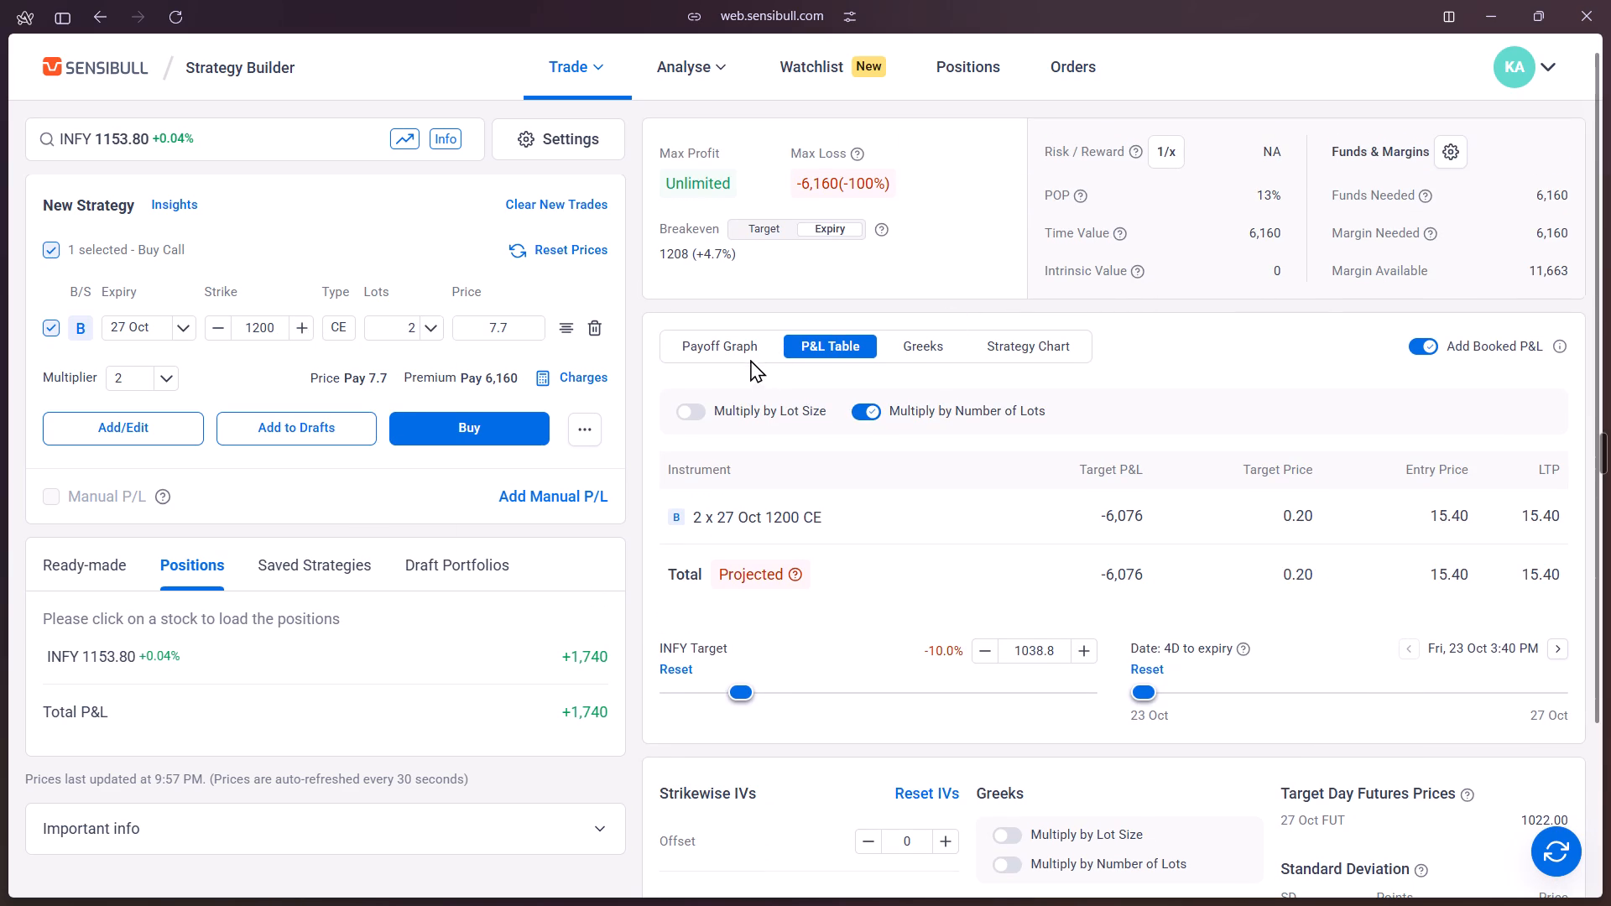
click(750, 357)
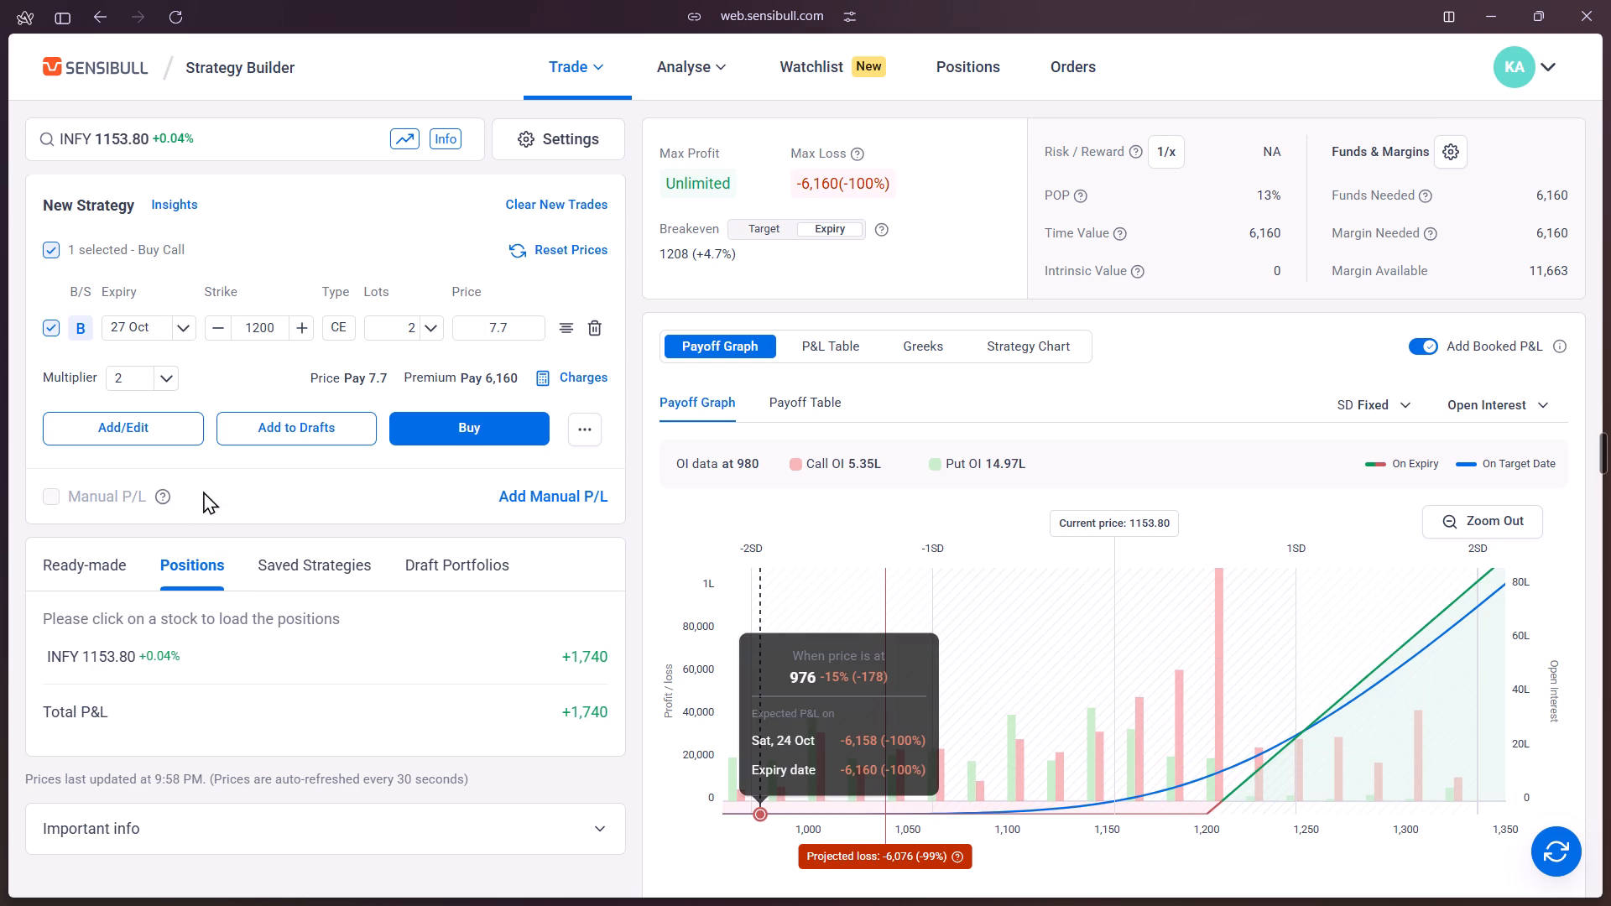
Raise the call's strike to 1240 in increments of 20.
click(305, 328)
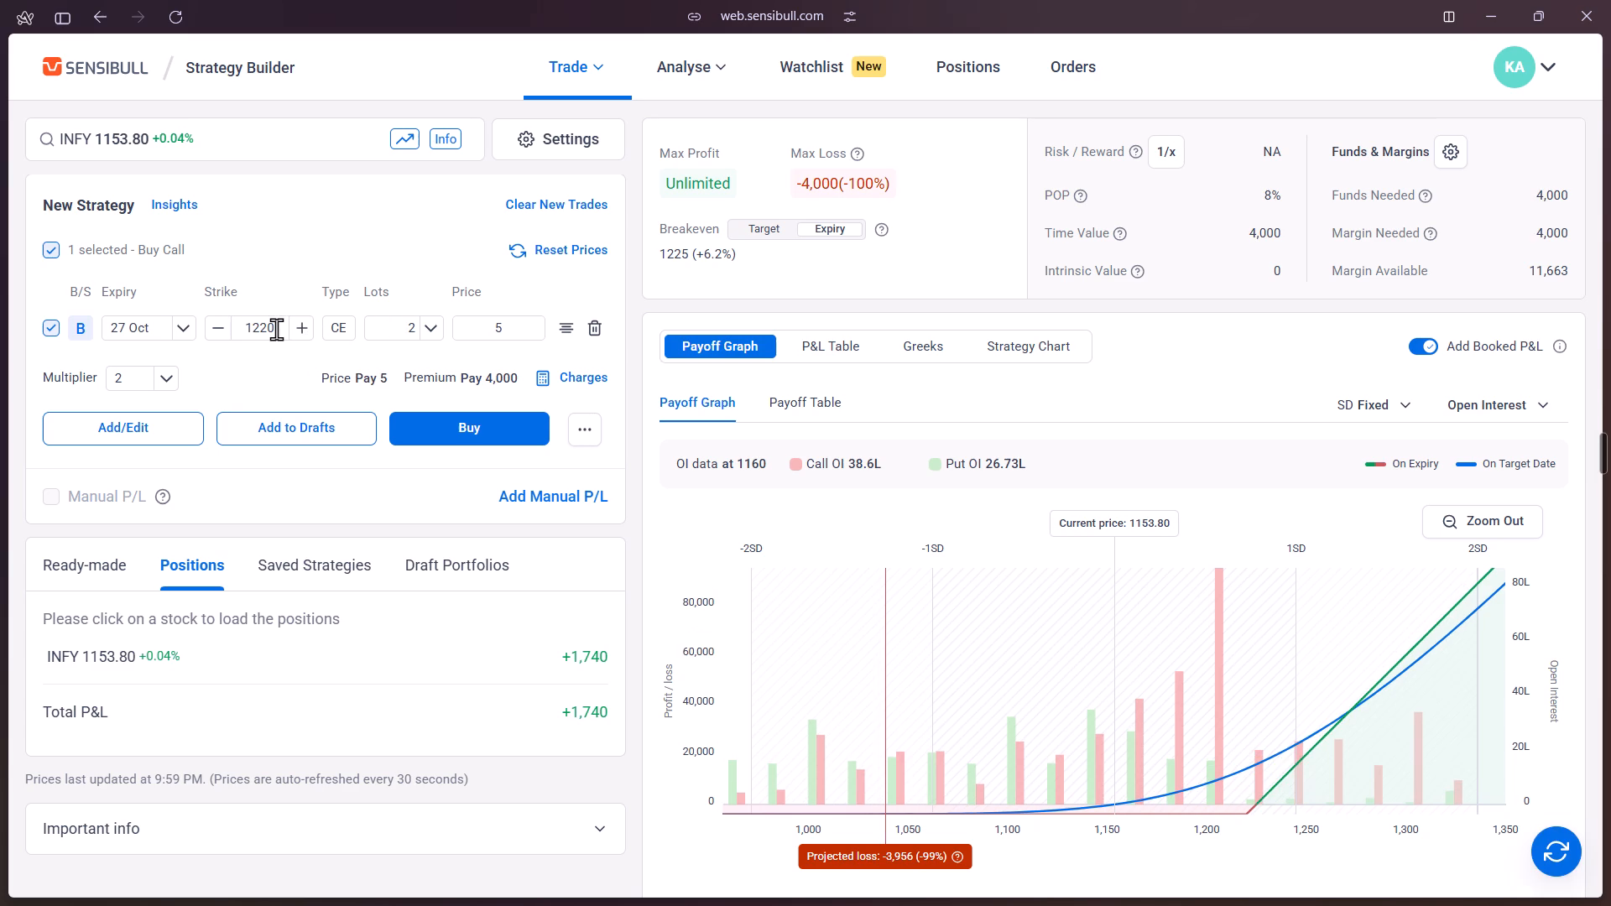
click(300, 331)
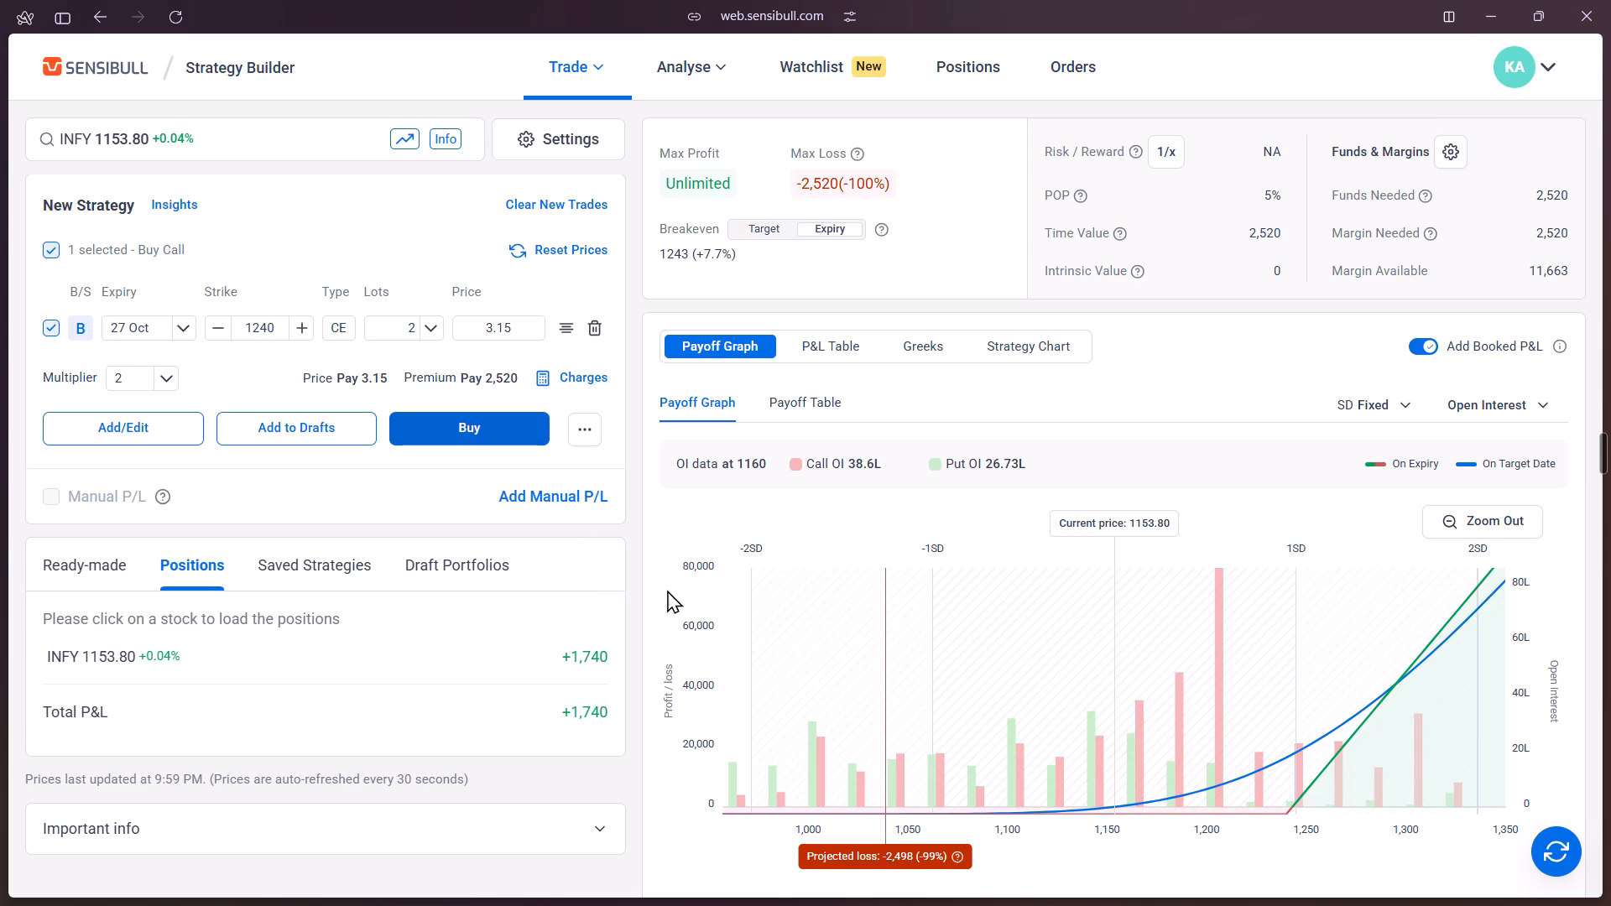
Raise the INFY target to 1231, a 6.7% rise, for the 1240 call.
scroll(668, 607, down, 2)
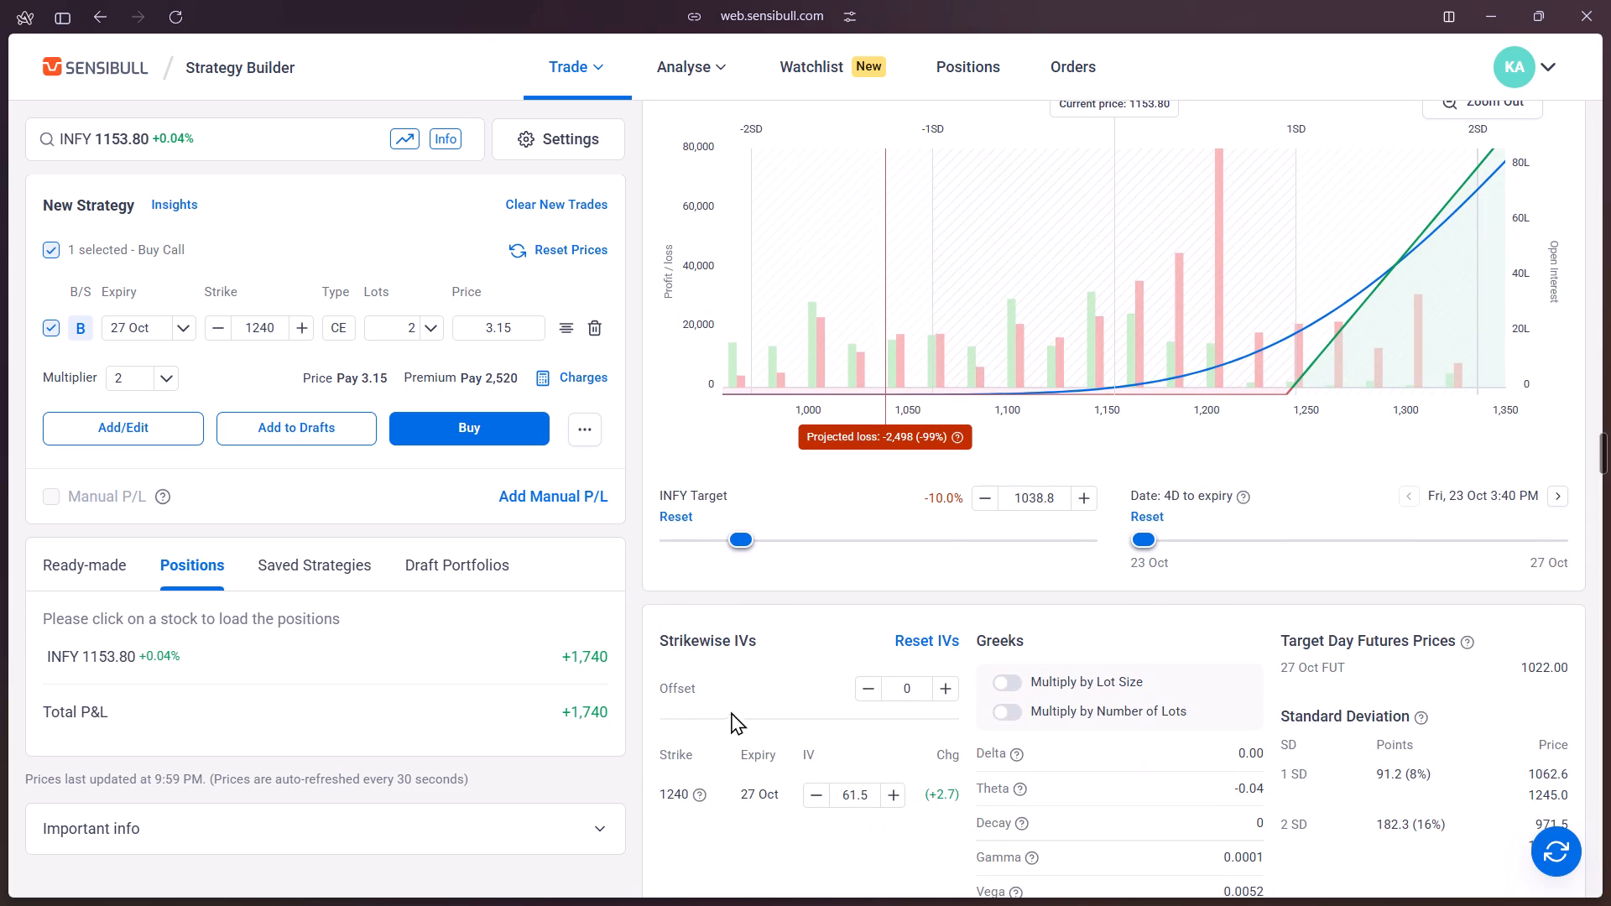
scroll(800, 698, up, 2)
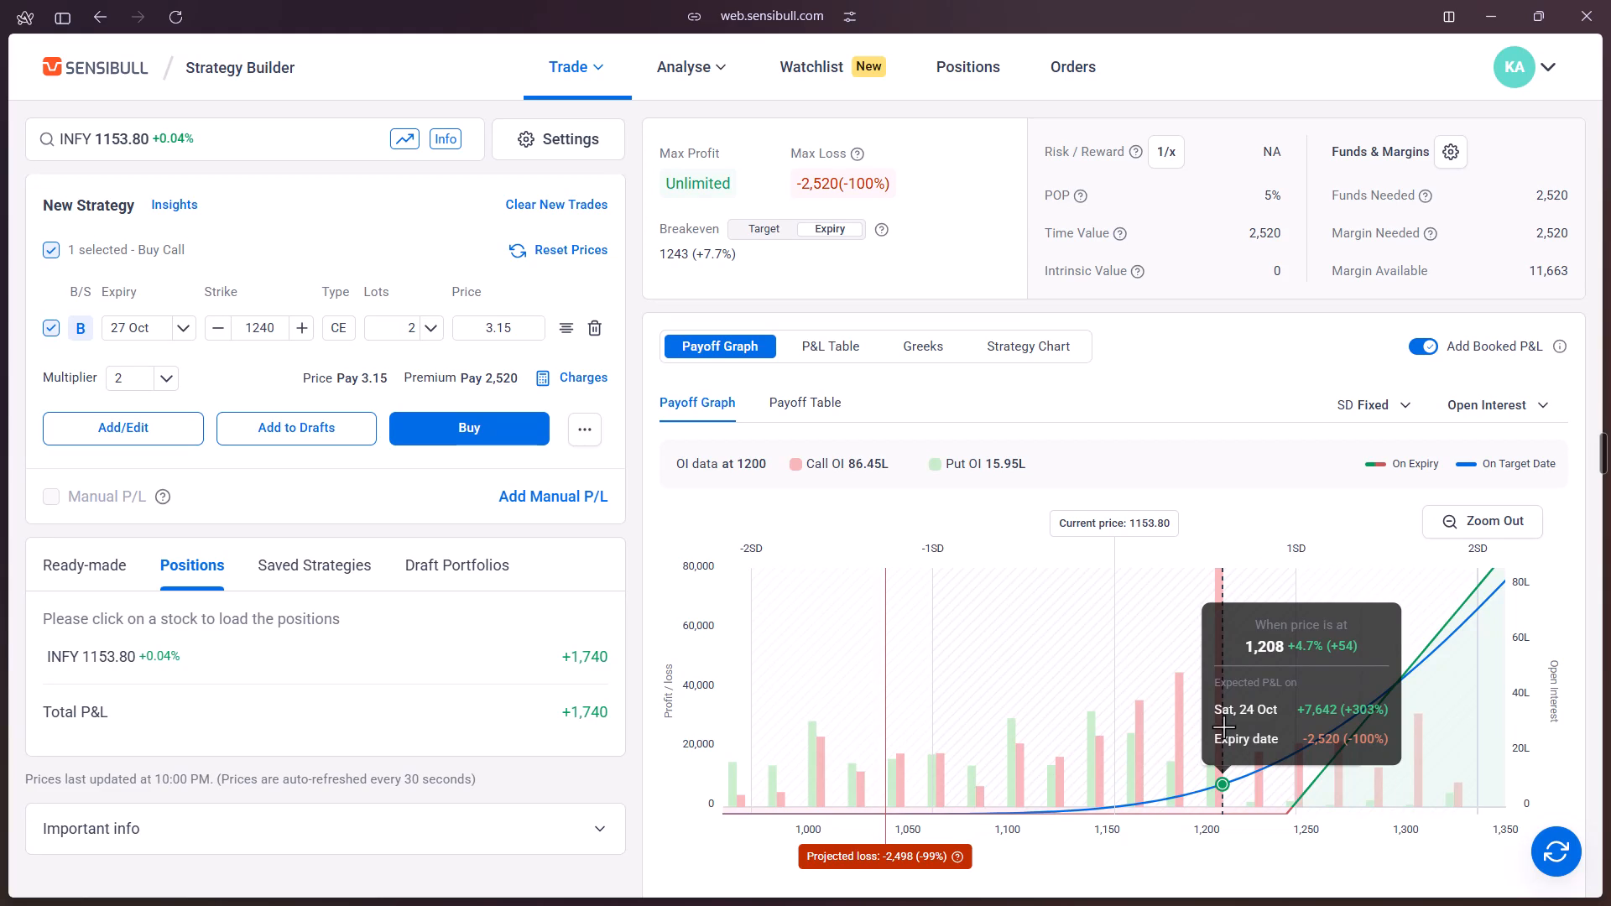
scroll(902, 744, down, 1)
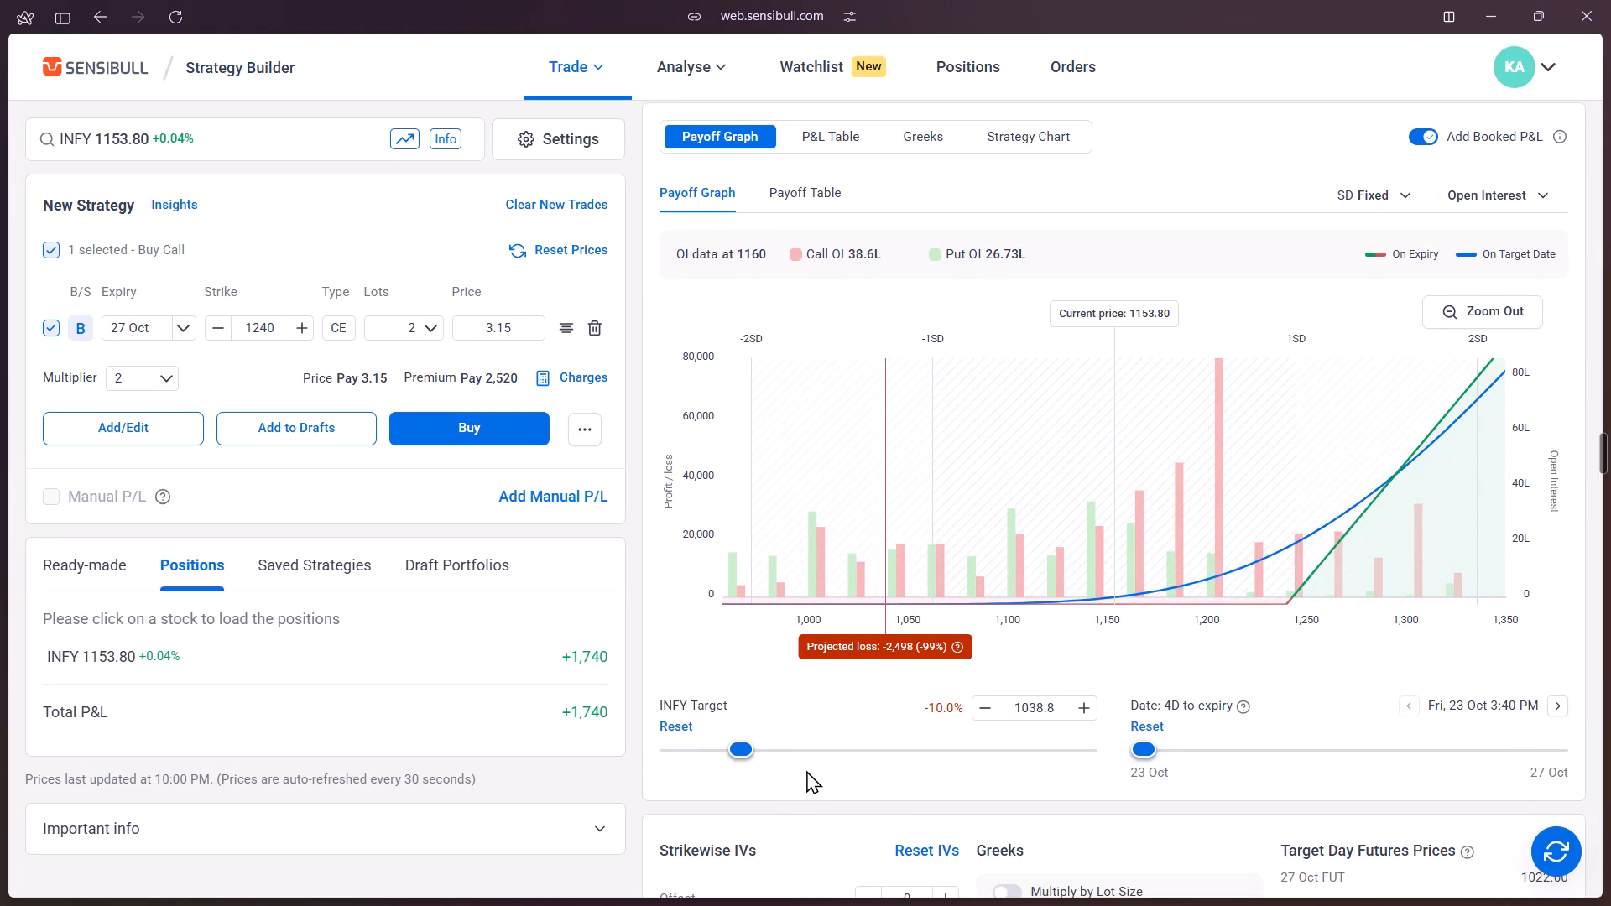
click(1079, 710)
click(1079, 710)
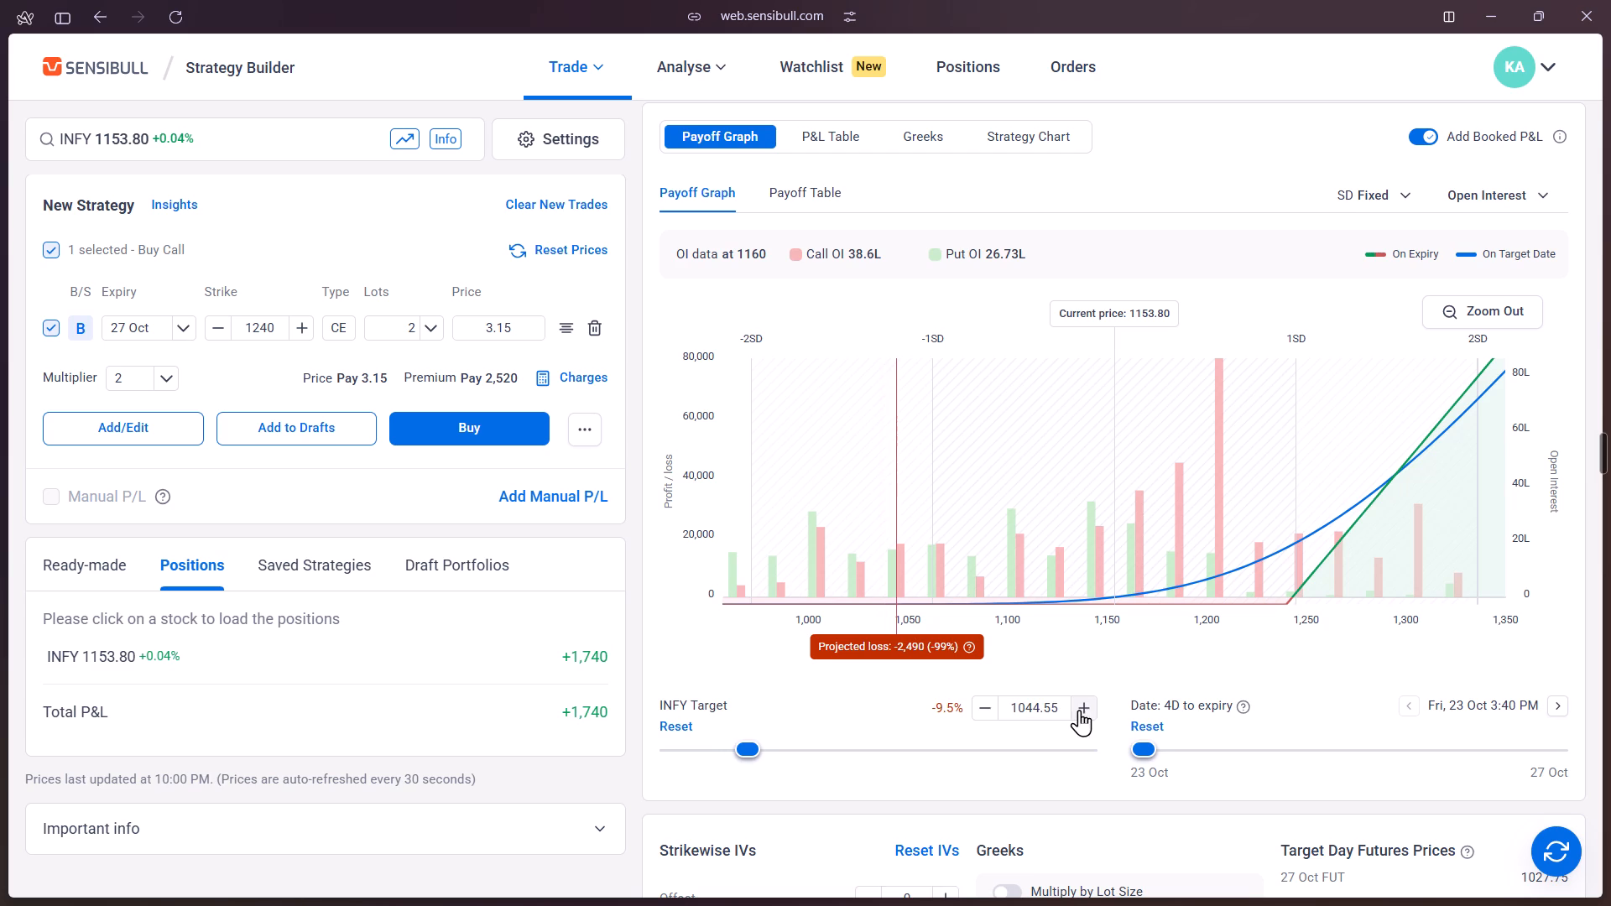
click(1079, 710)
click(1078, 710)
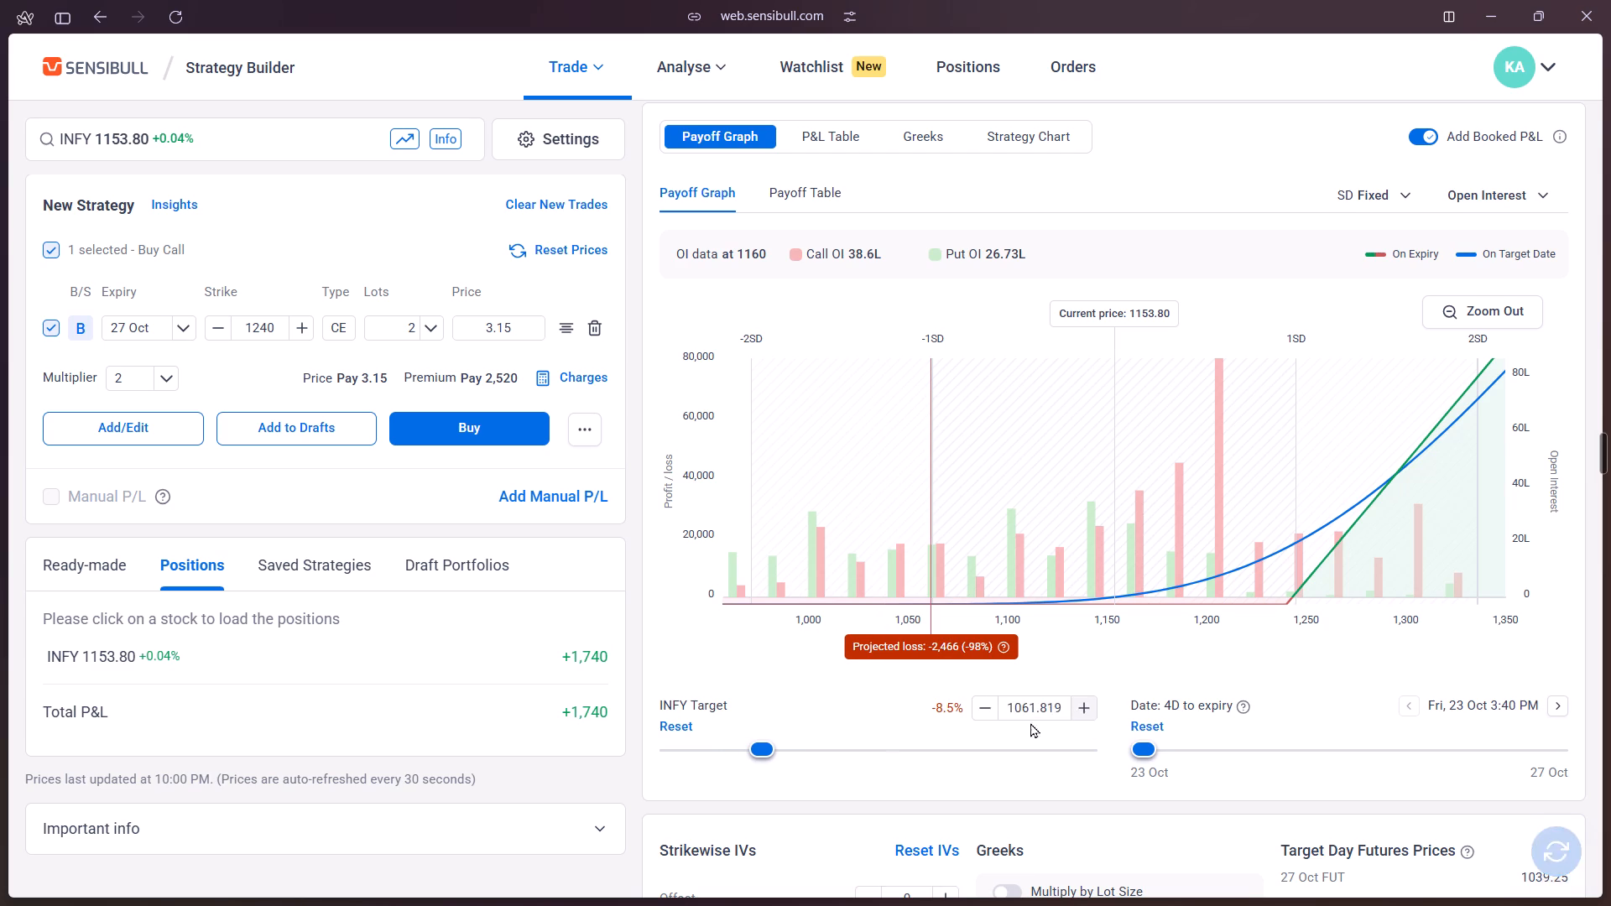
drag(765, 751, 854, 751)
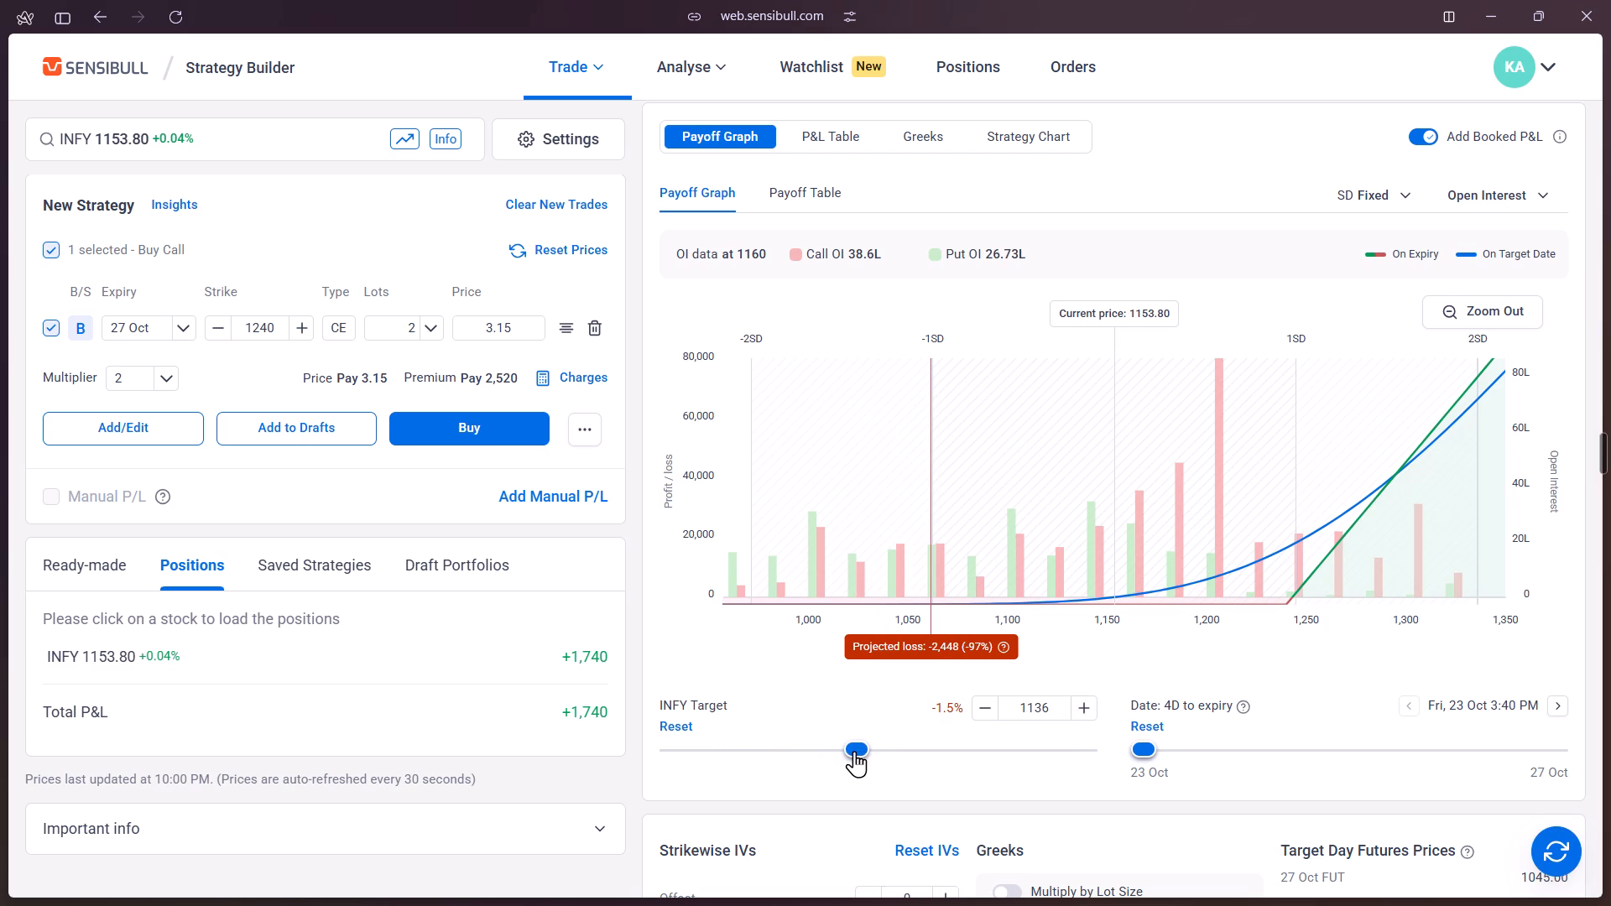
drag(854, 751, 923, 750)
drag(923, 750, 946, 750)
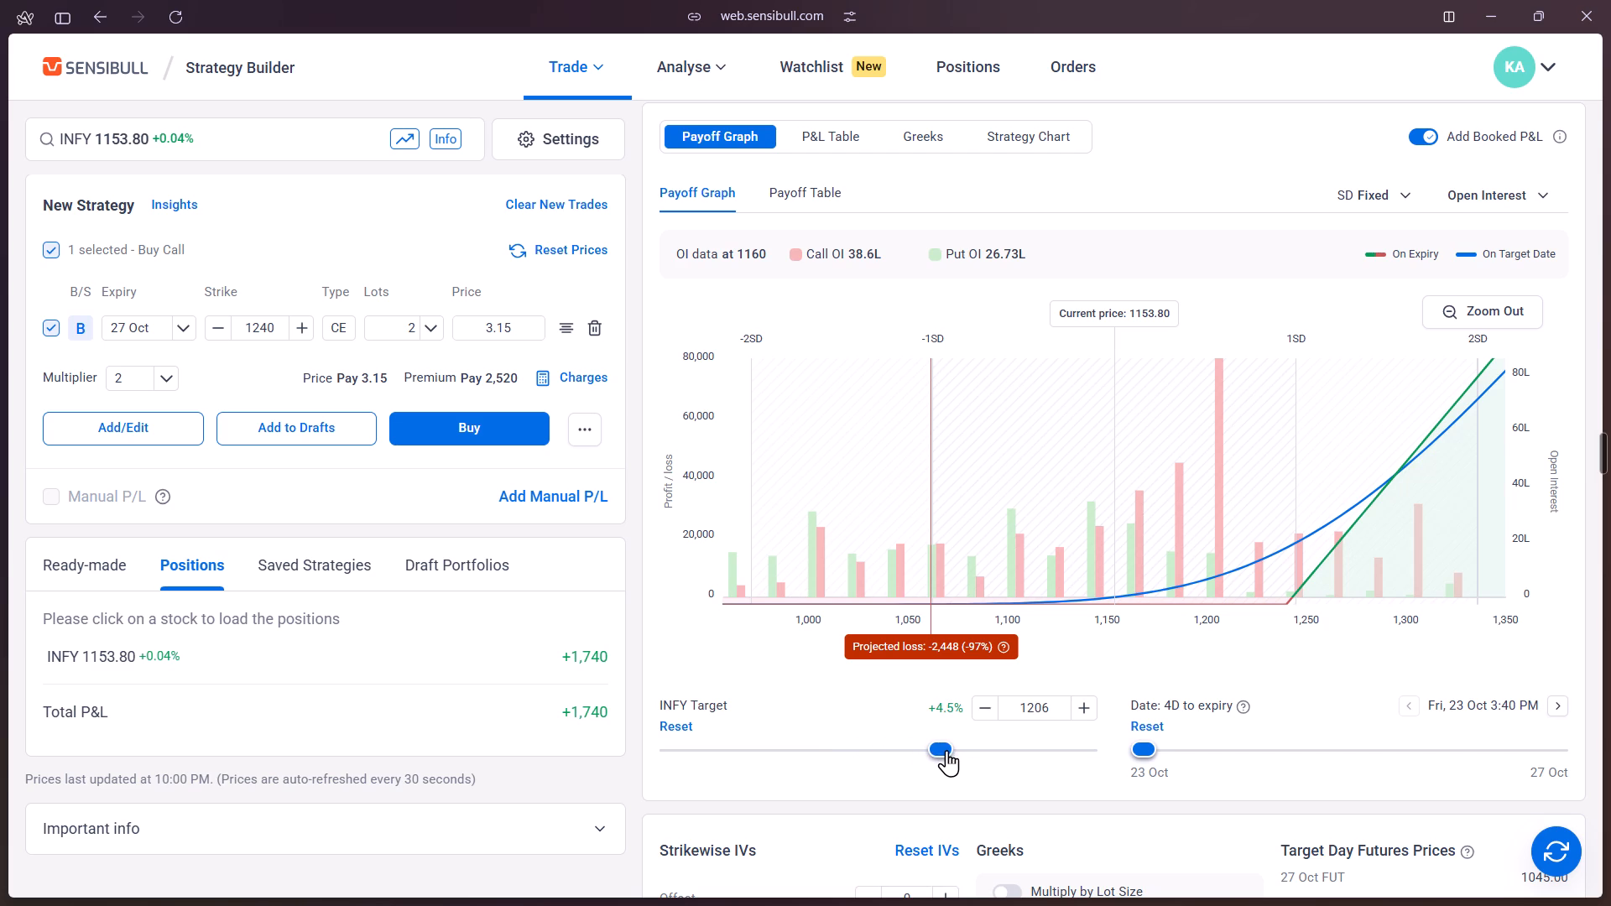
drag(946, 750, 957, 750)
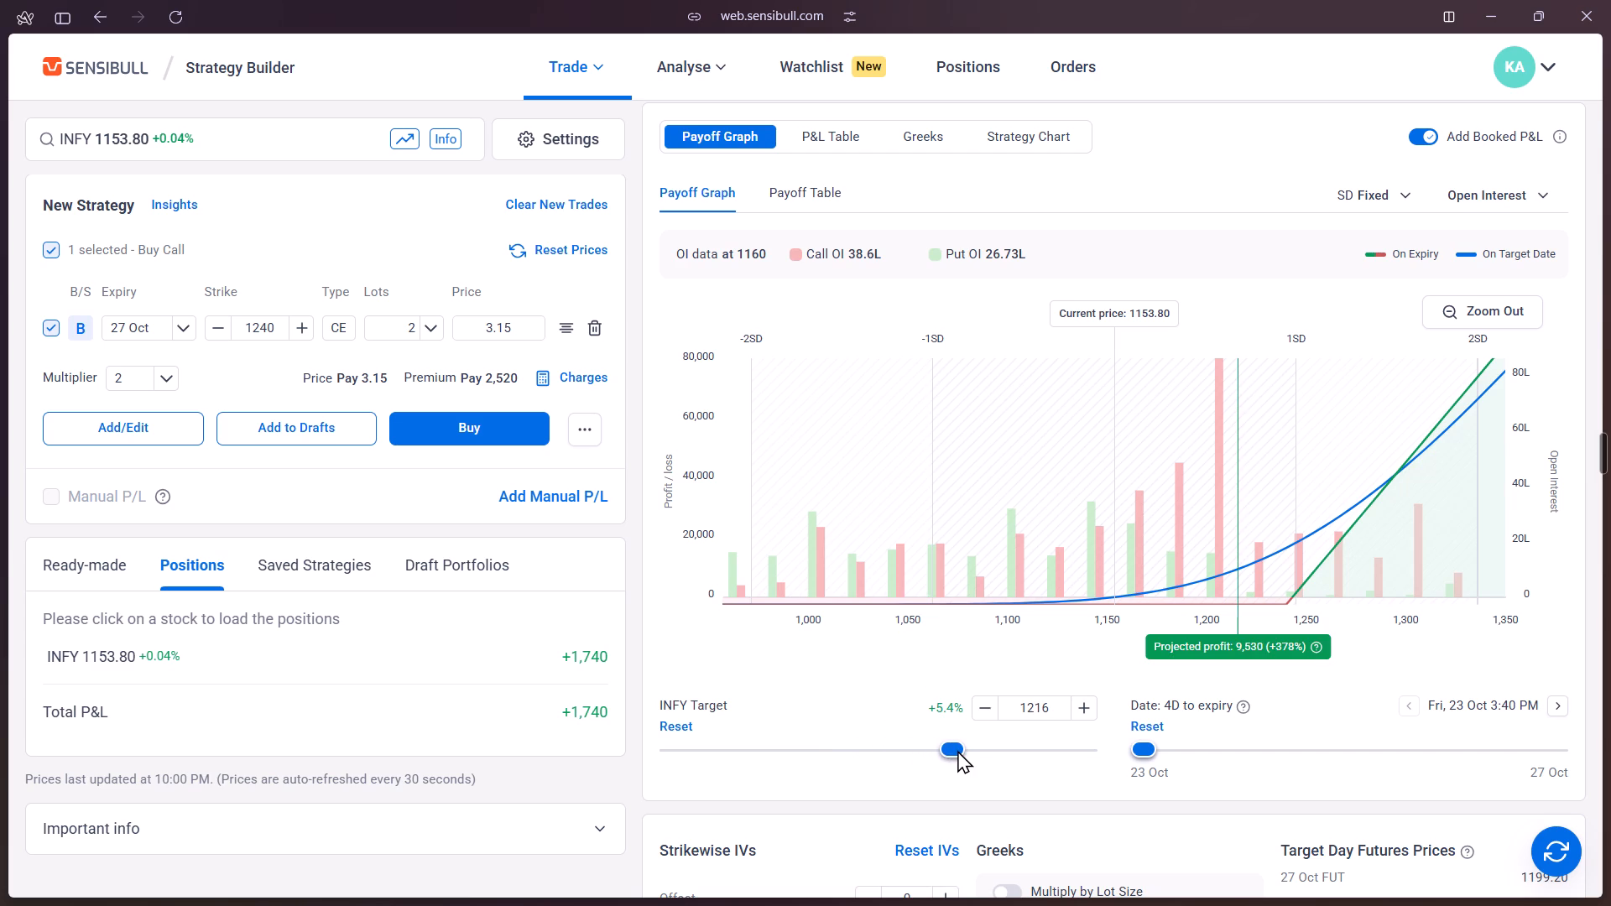
click(956, 750)
click(976, 749)
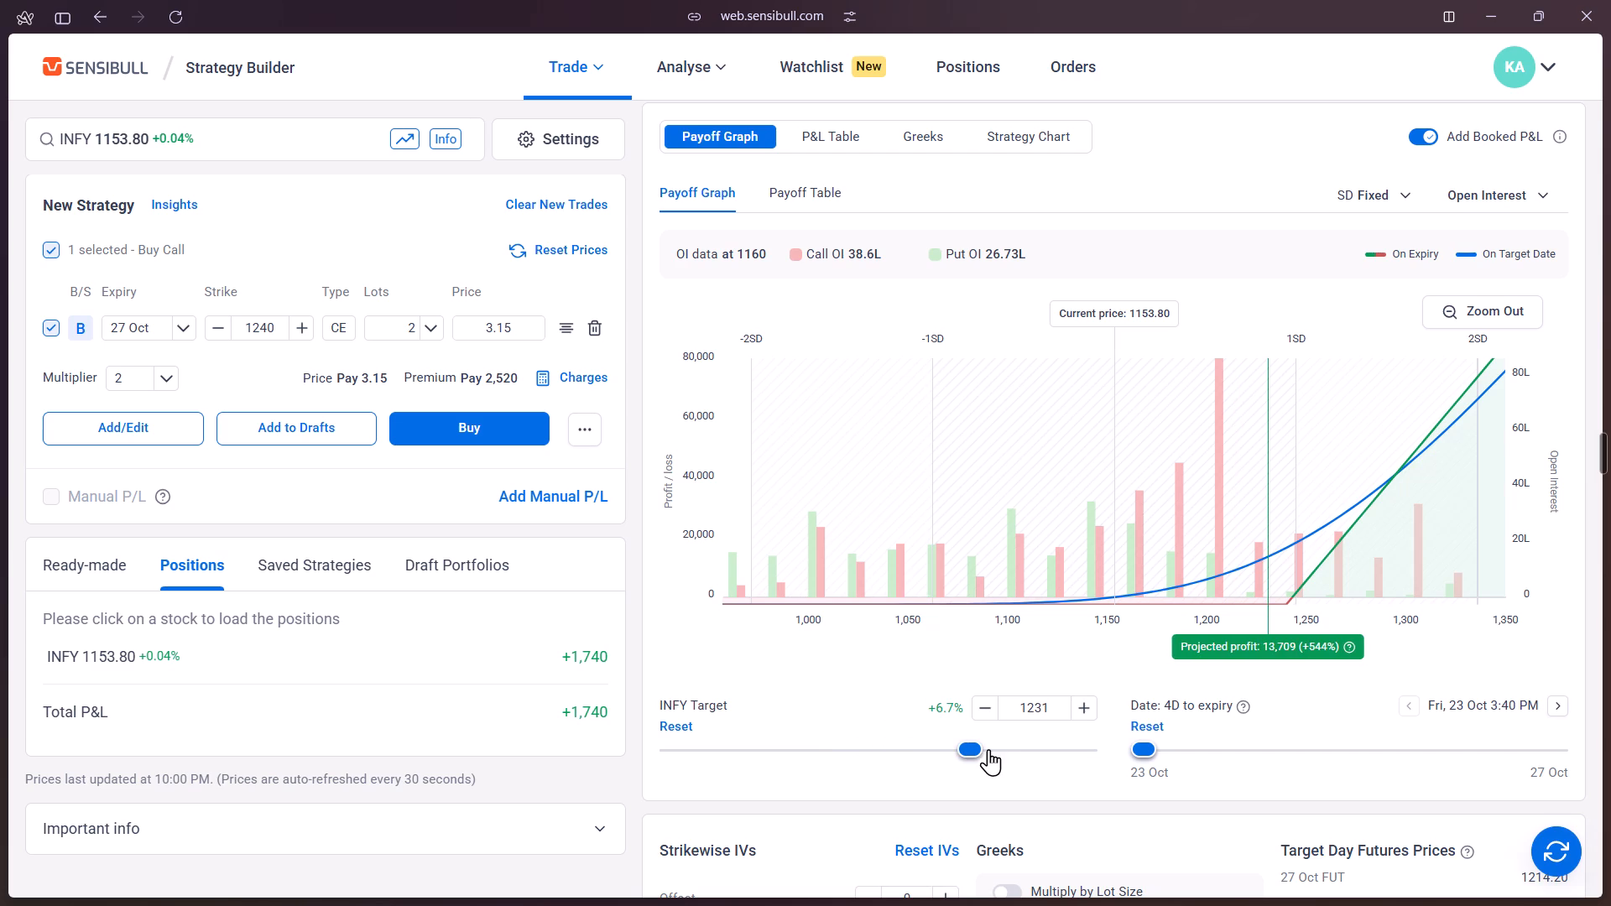
Inspect the payoff graph closely around a price of 1,270, and return it to the full price range.
click(1346, 533)
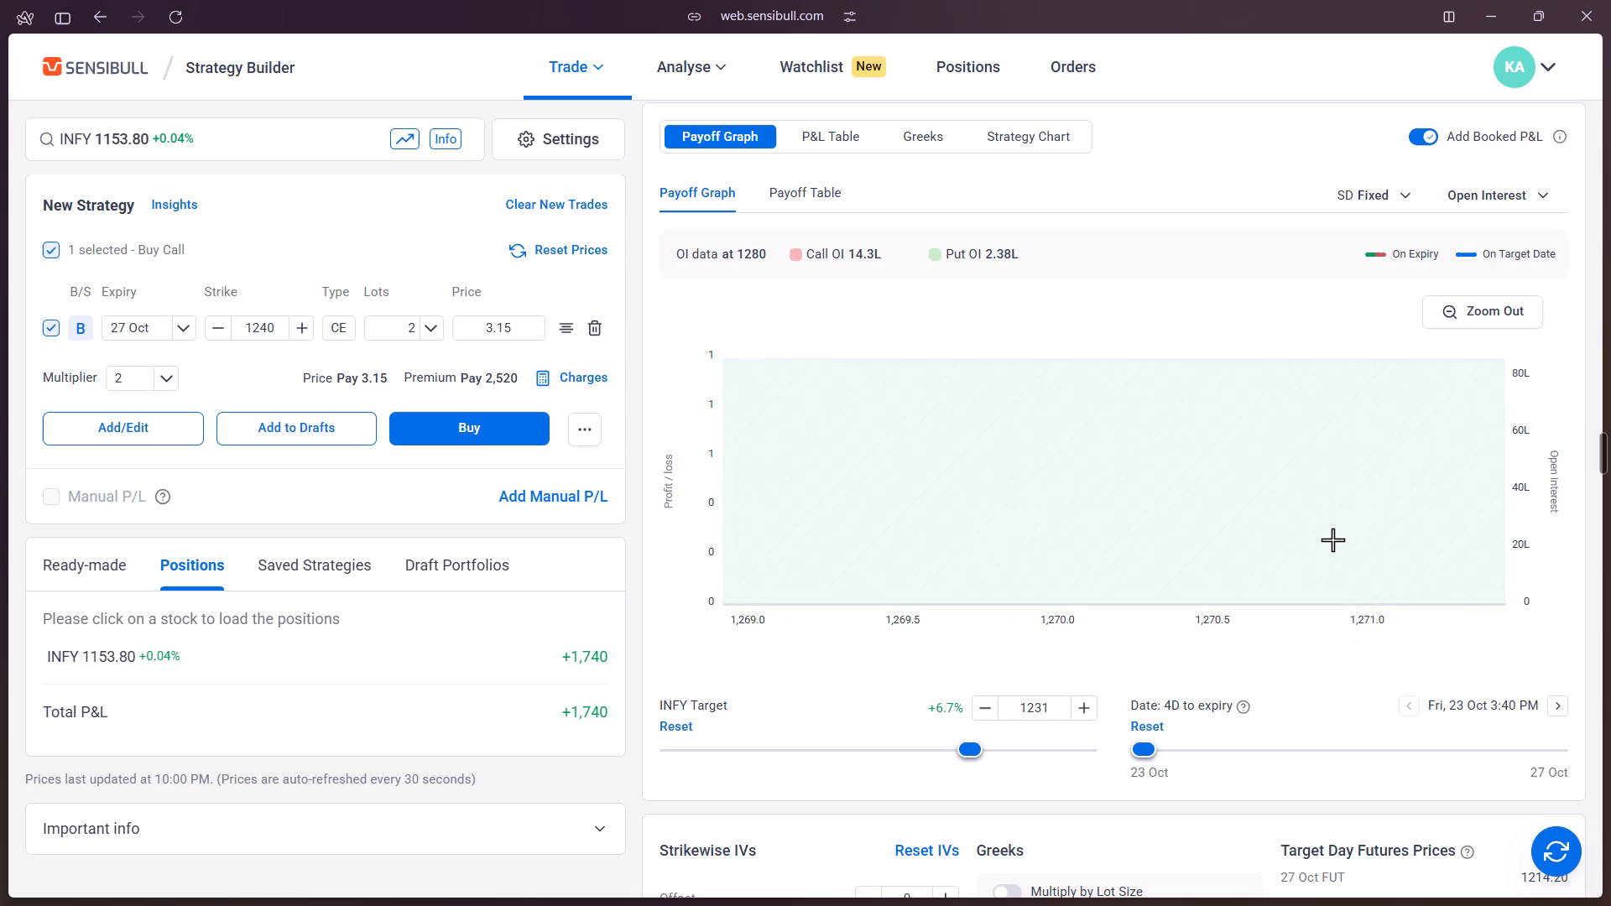
click(1329, 542)
click(1135, 565)
click(1462, 310)
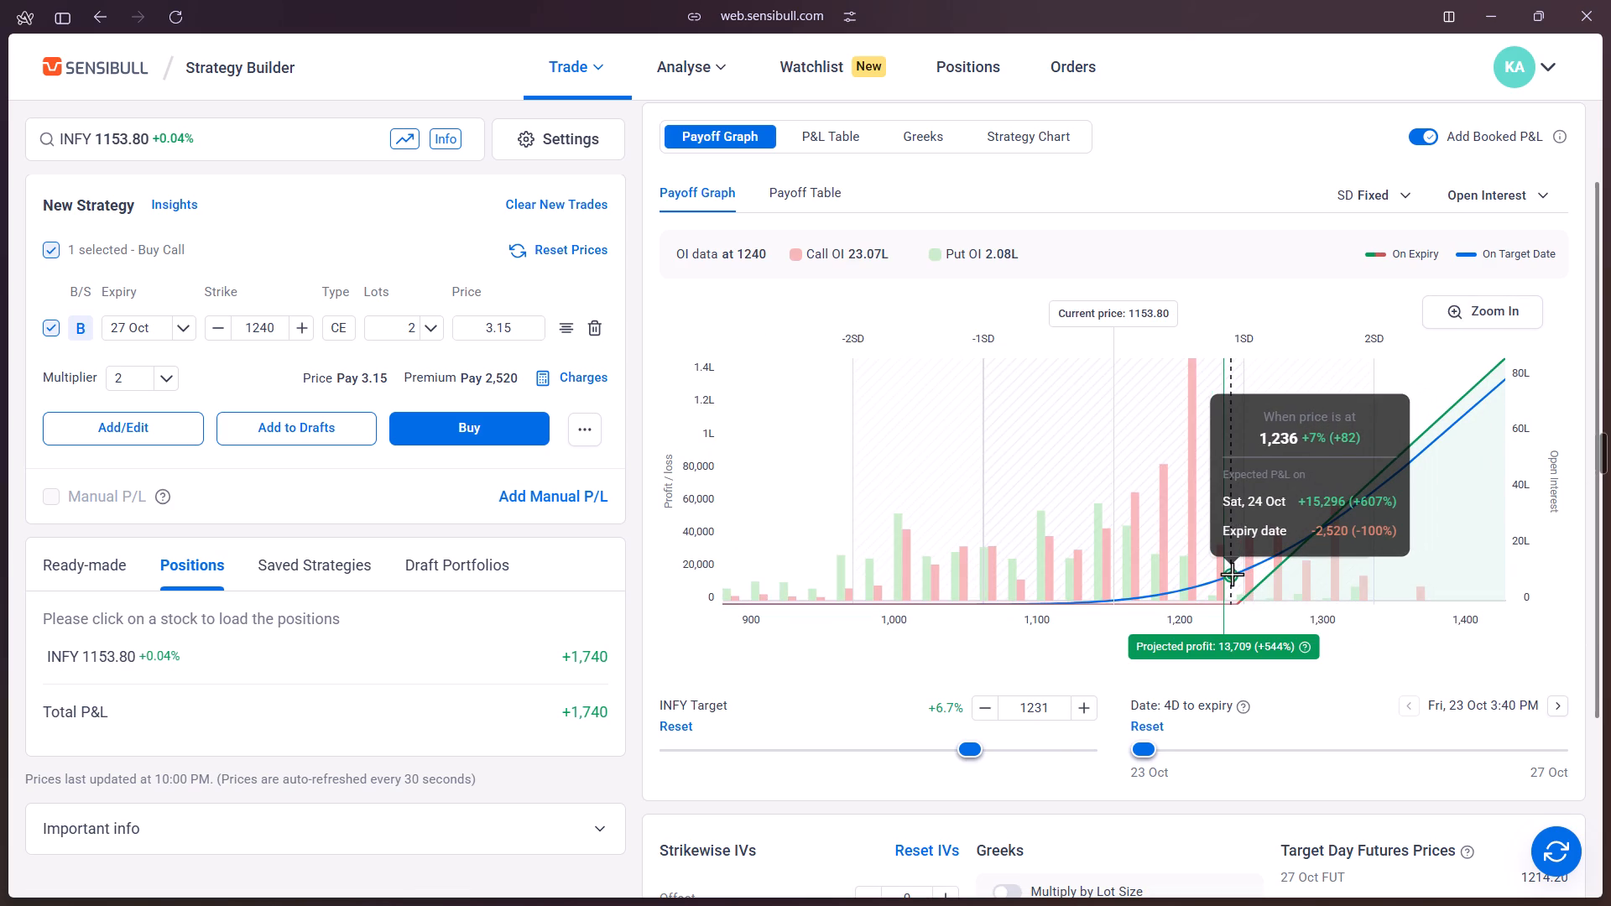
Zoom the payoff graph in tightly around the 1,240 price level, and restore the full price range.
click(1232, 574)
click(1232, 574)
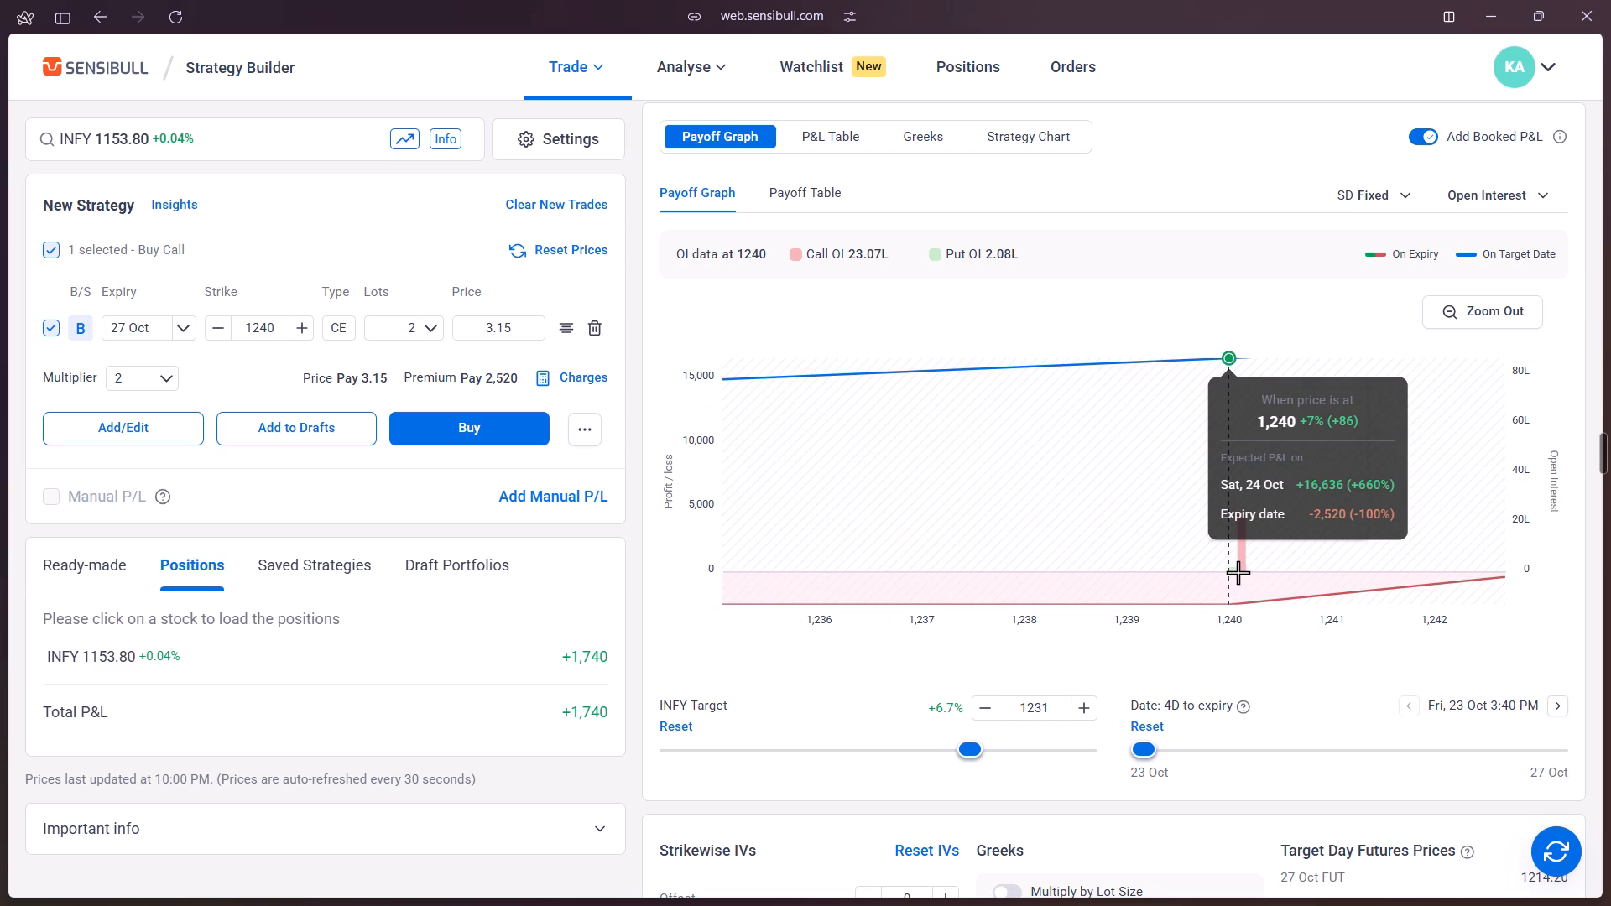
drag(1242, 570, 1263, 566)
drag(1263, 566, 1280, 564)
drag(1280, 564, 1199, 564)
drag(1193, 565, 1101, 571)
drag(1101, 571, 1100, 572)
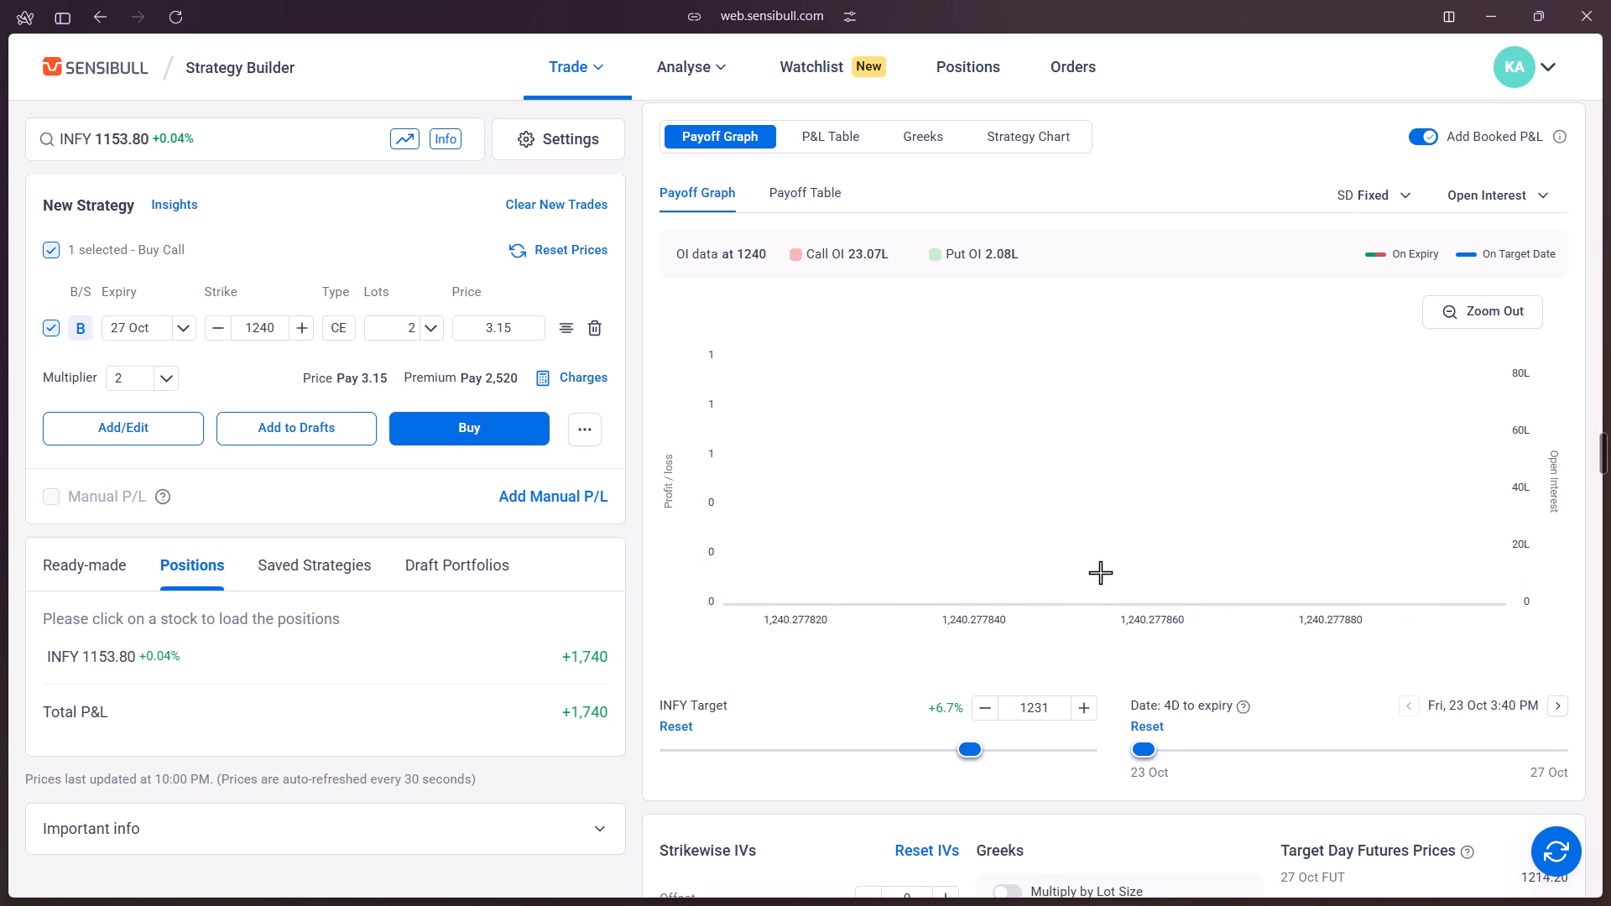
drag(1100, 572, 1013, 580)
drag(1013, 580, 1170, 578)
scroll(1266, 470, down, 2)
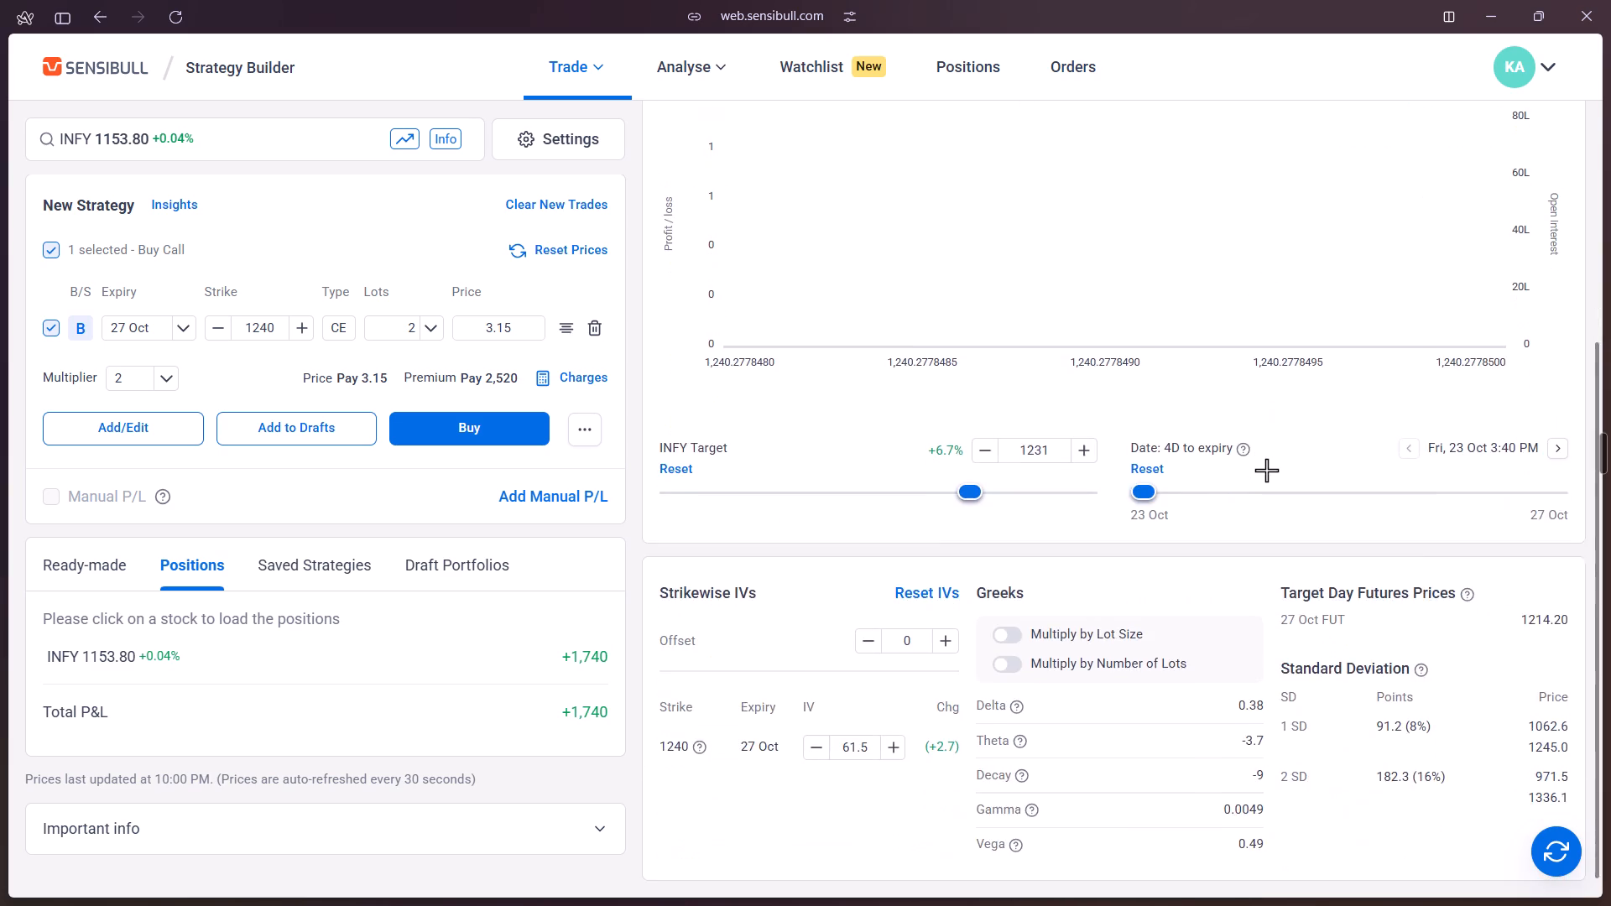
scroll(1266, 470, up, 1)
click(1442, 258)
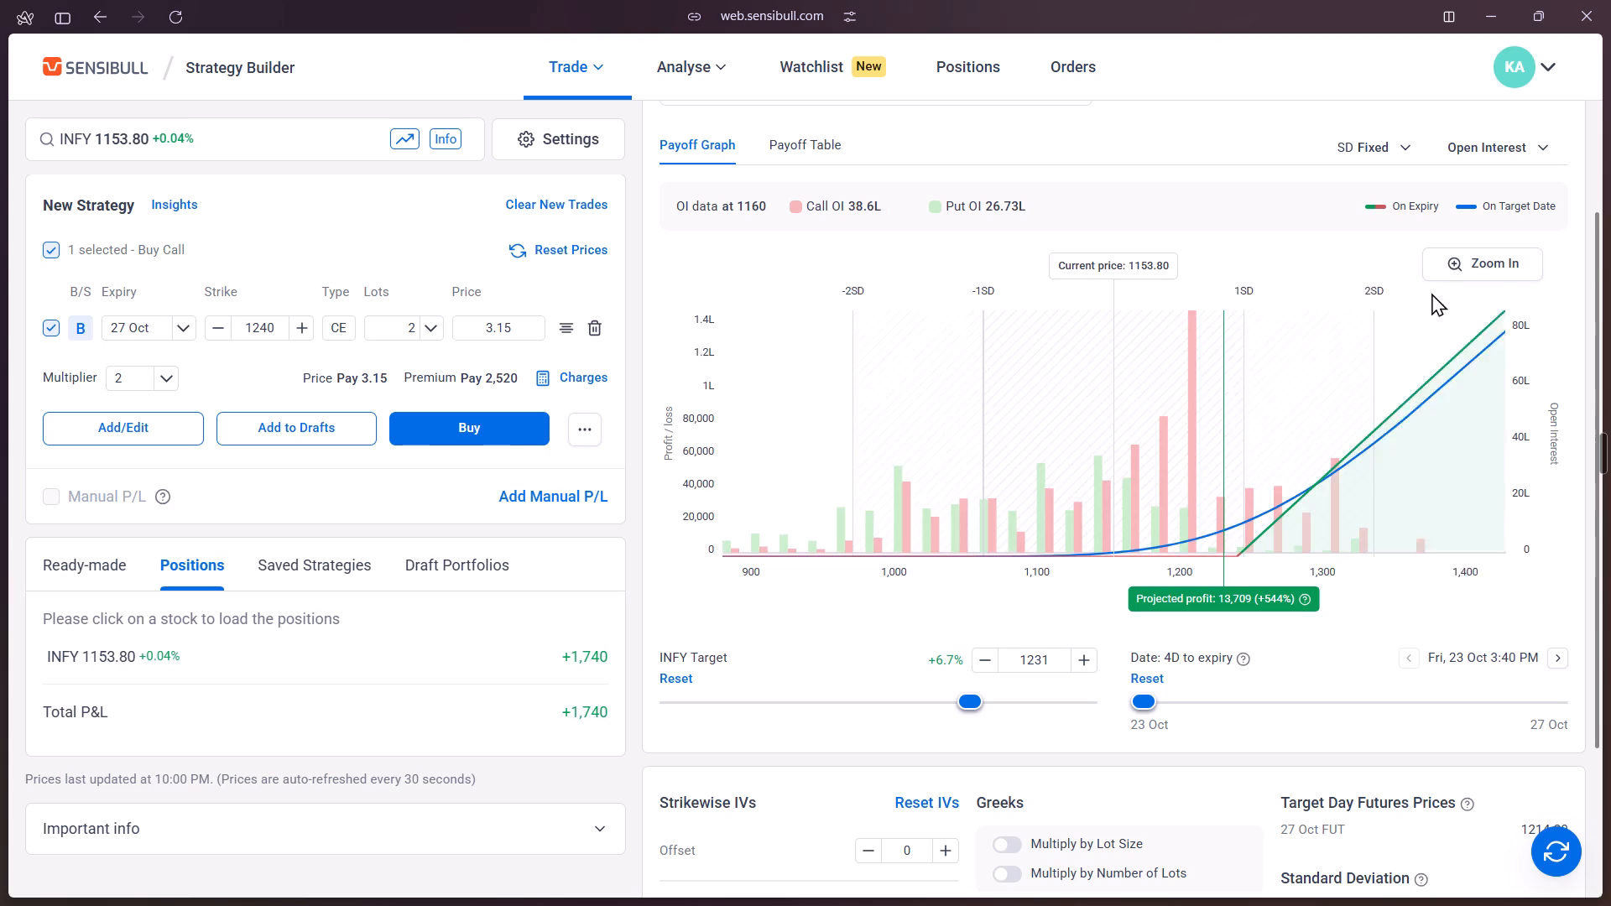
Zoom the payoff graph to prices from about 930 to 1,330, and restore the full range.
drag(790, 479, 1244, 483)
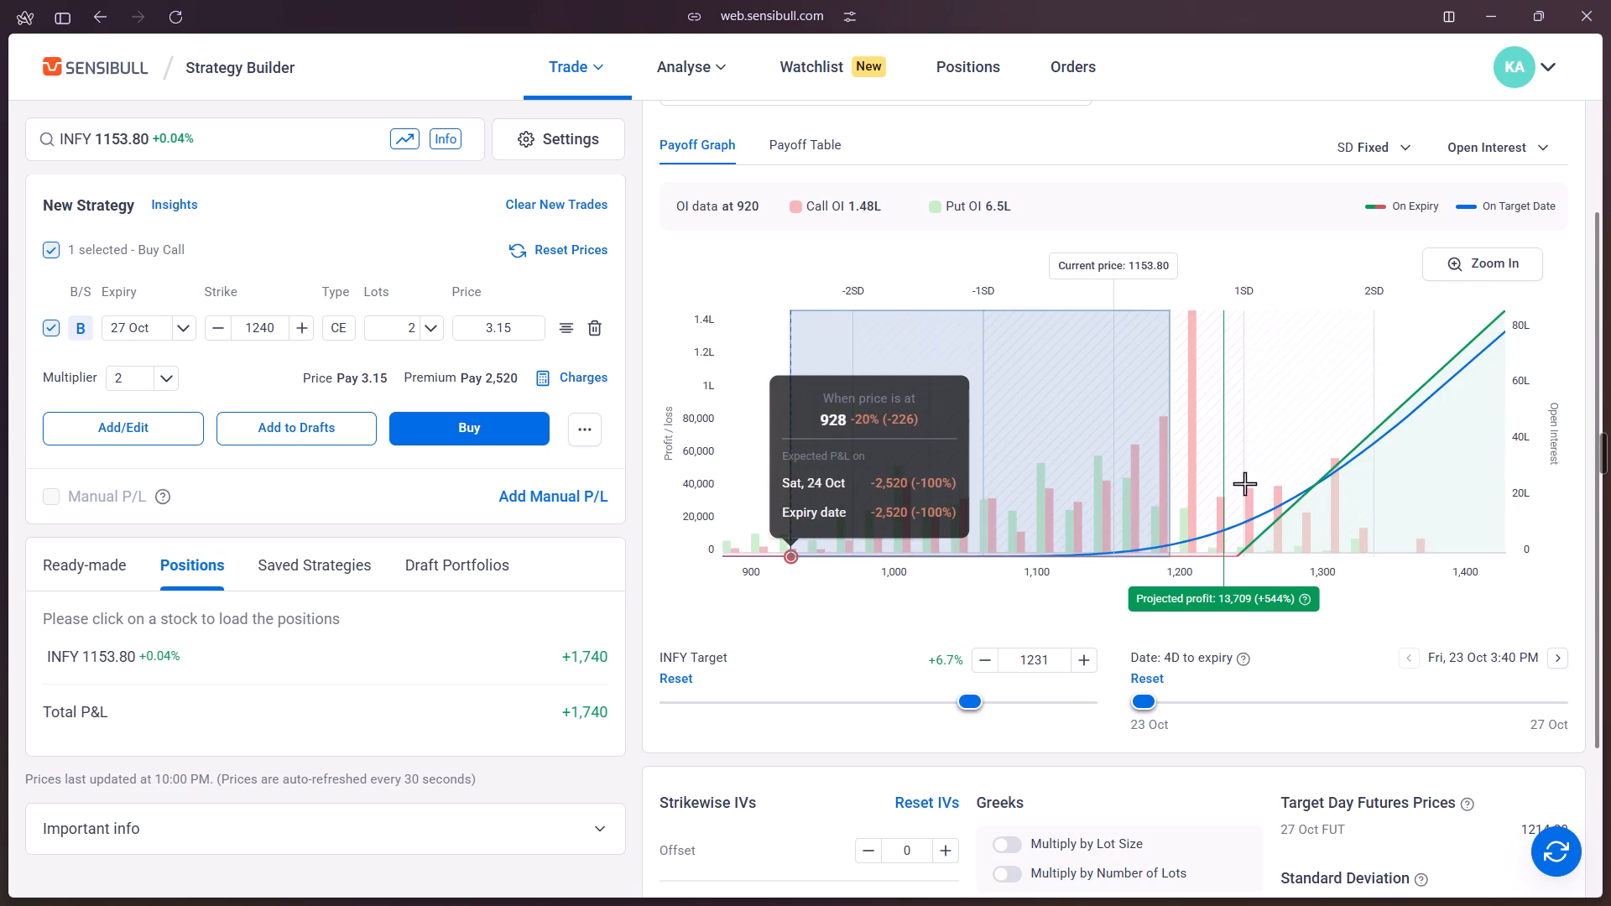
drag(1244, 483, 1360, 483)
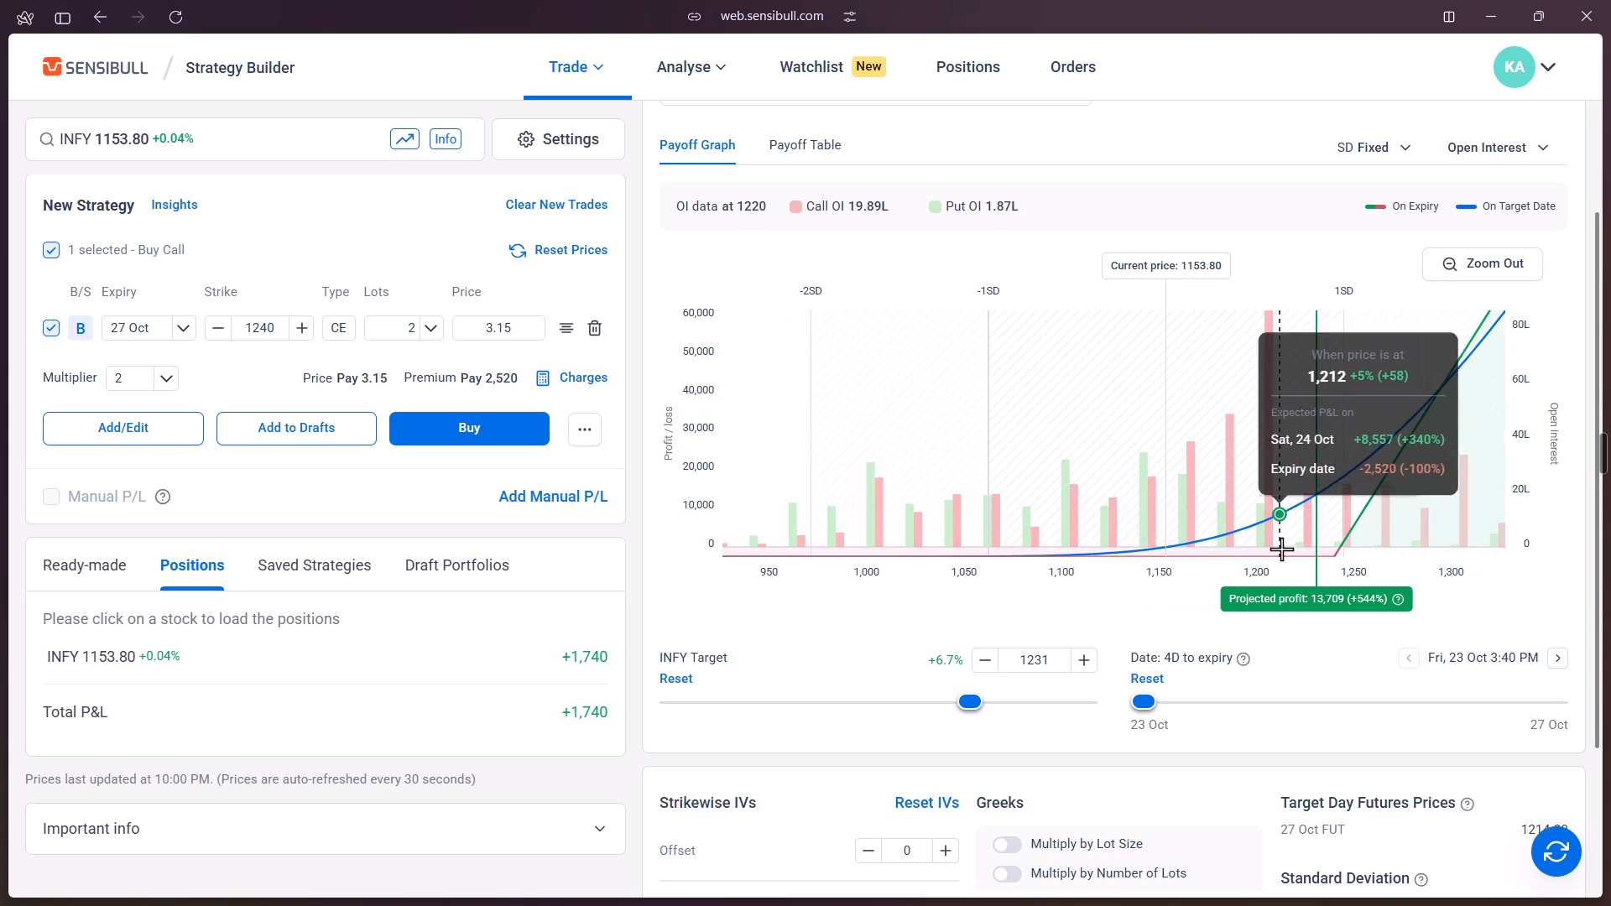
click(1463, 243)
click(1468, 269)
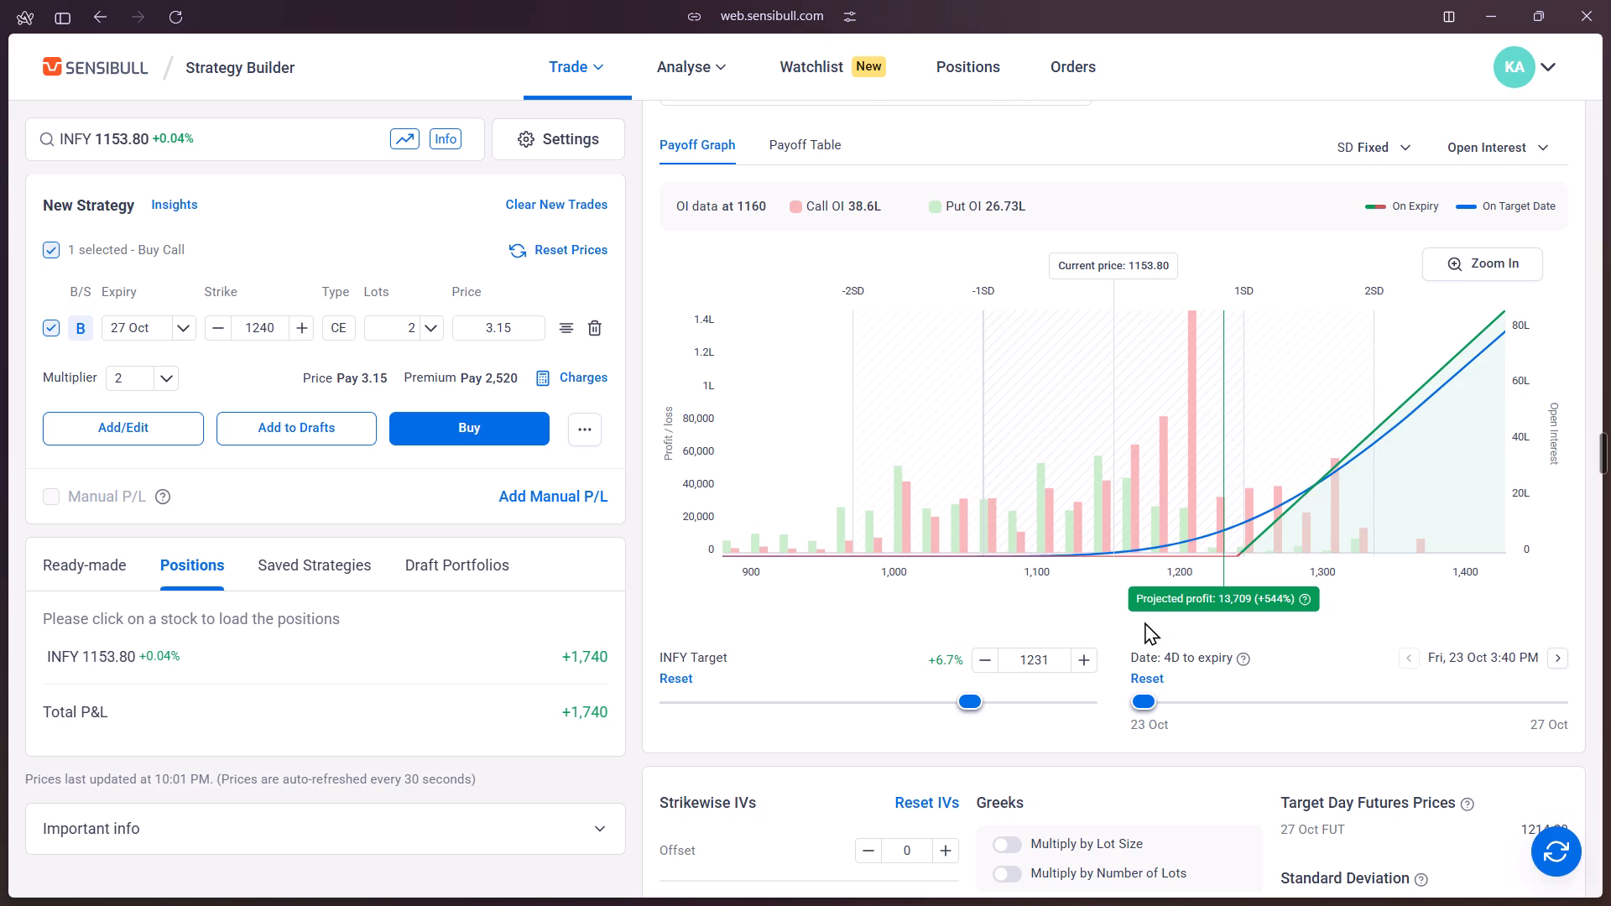
Raise the implied volatility of the 1240 strike to 91.5.
scroll(803, 753, down, 1)
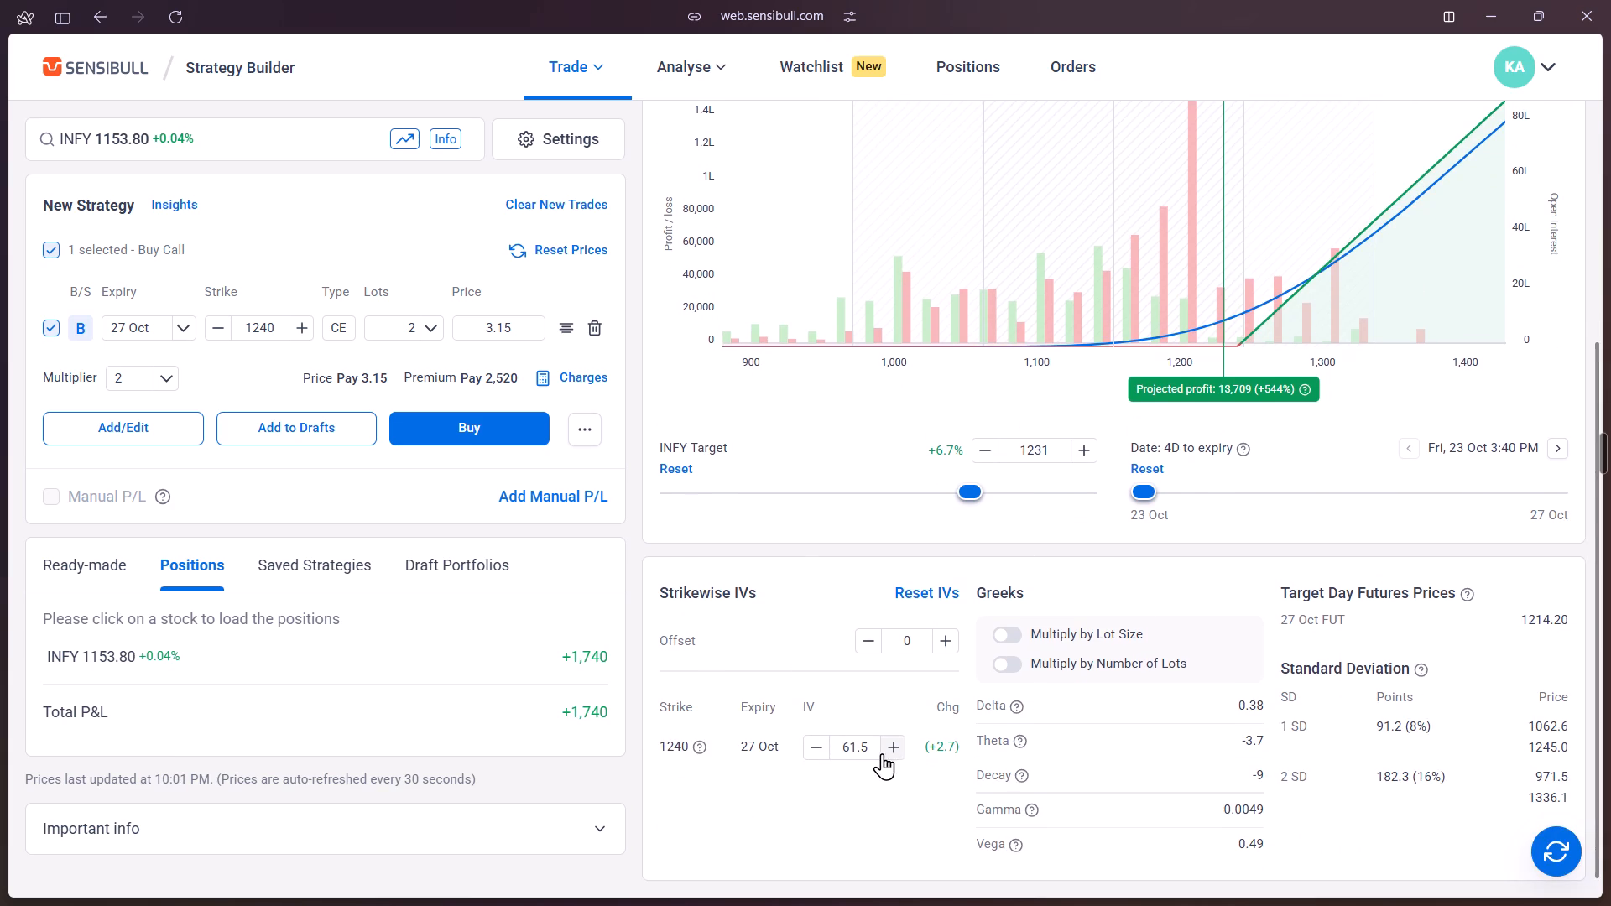
click(856, 746)
key(BackSpace)
key(BackSpace)
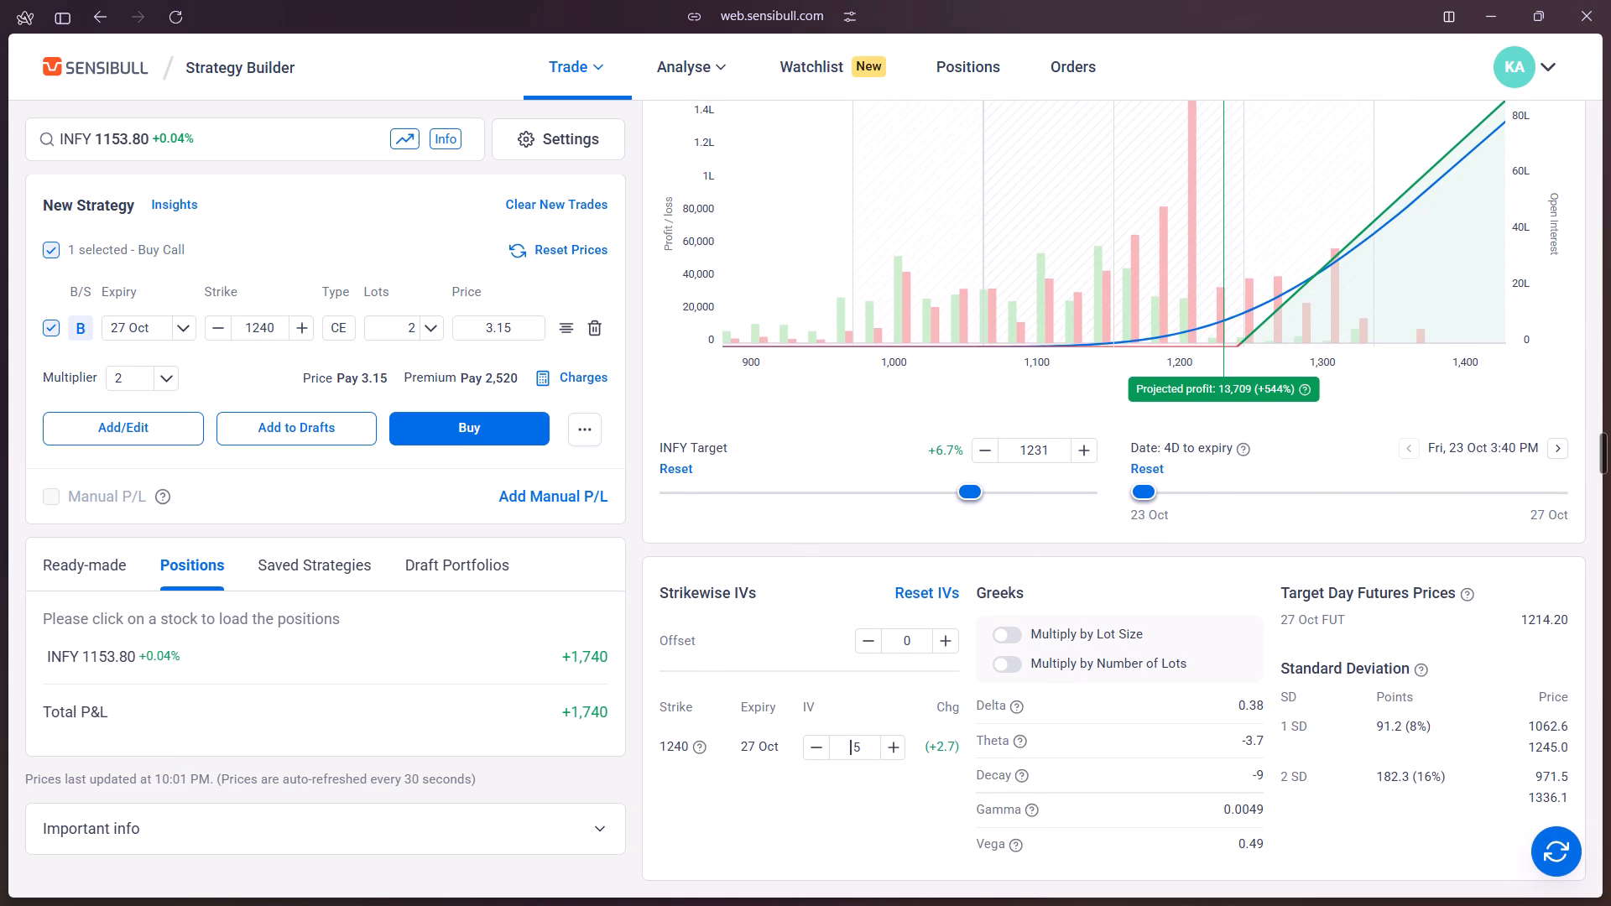
text(90)
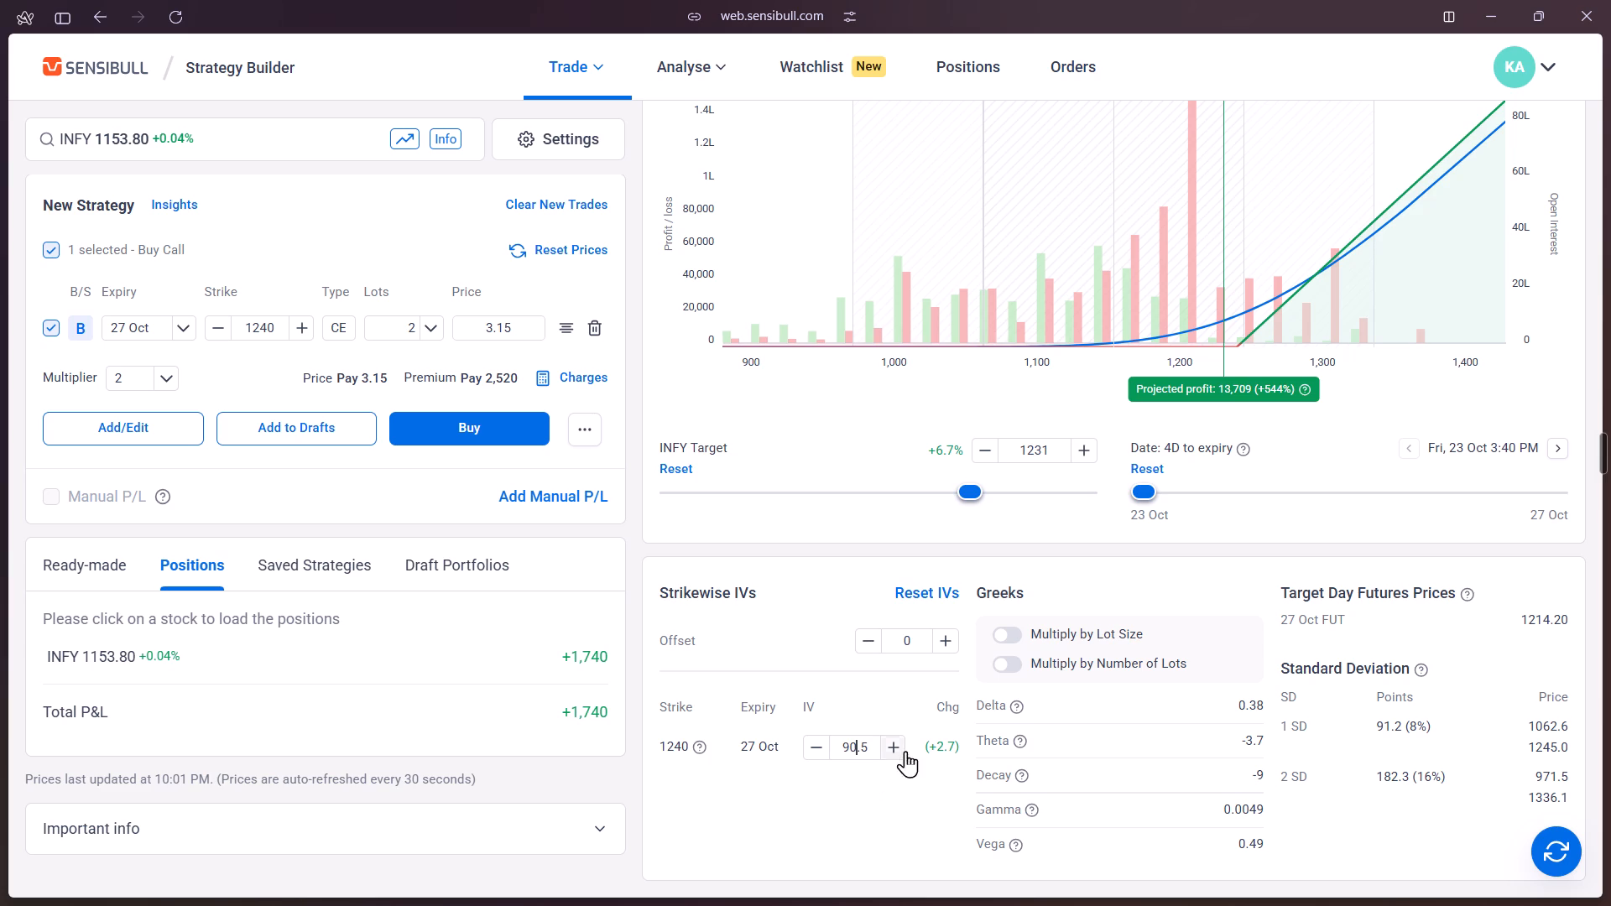
click(894, 749)
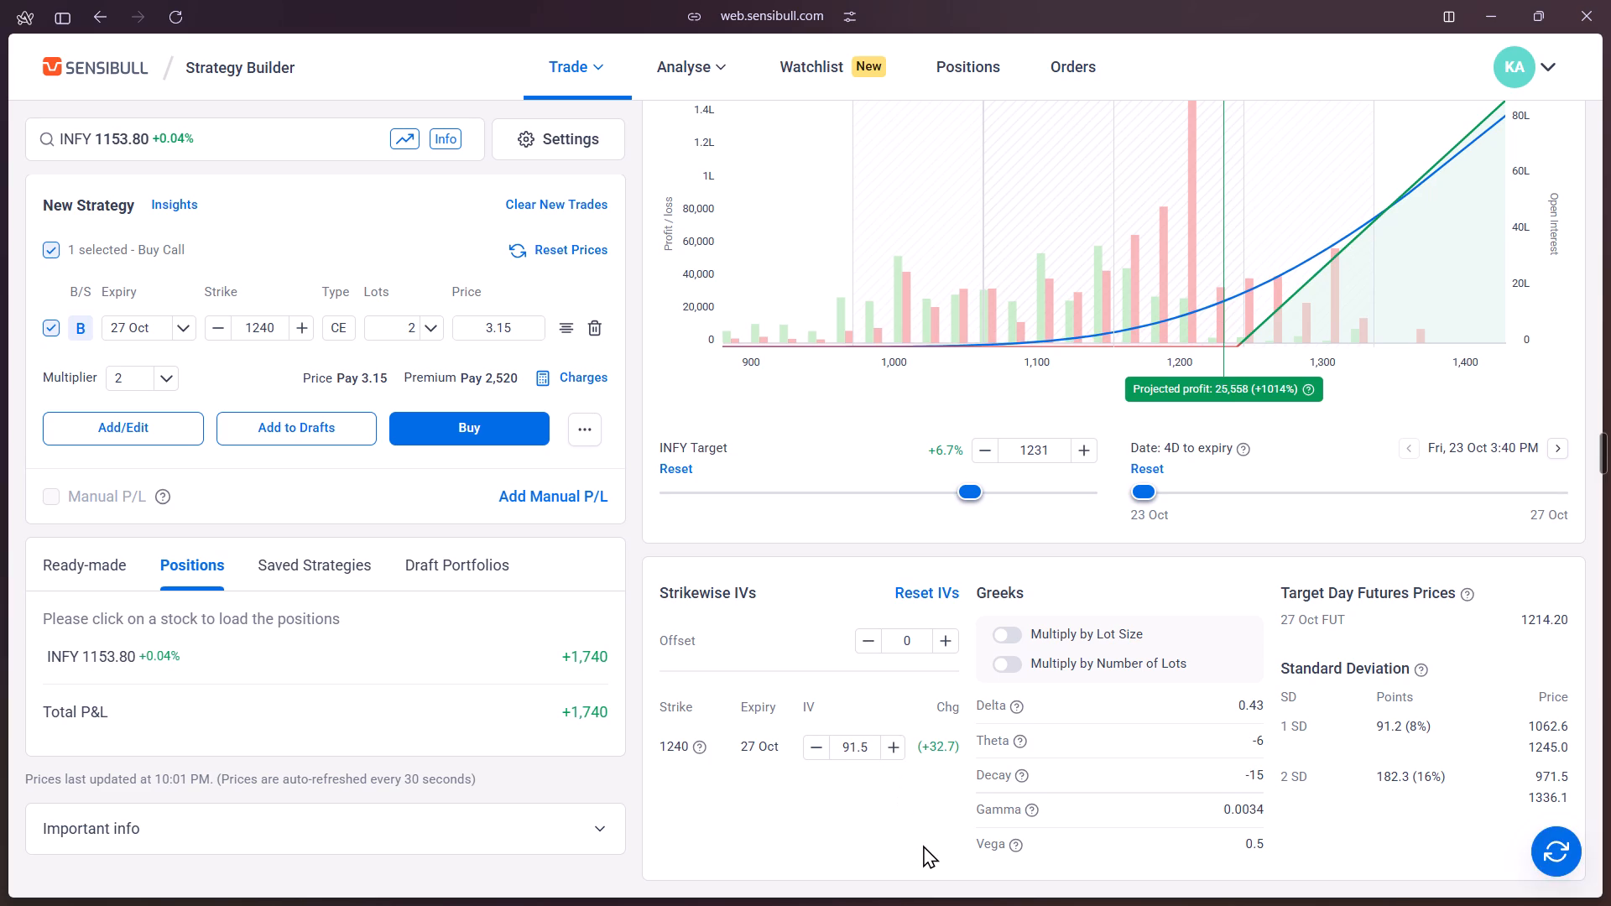
Review the two 1240 call lots in the payoff table, and compare the projection in the P&L table.
scroll(923, 845, up, 1)
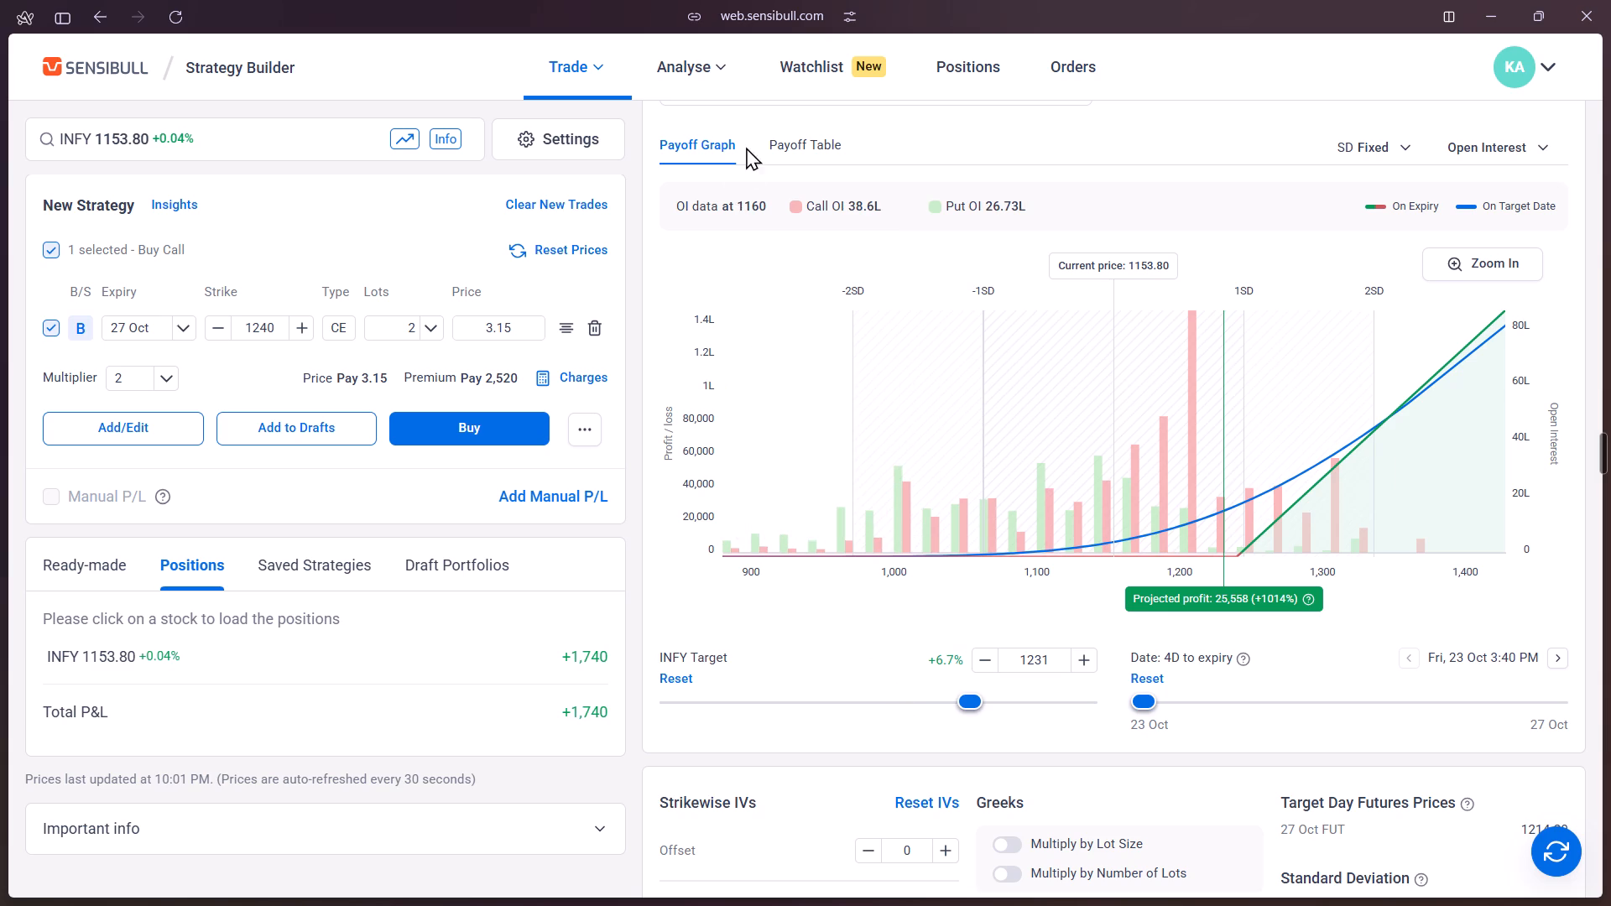
click(781, 143)
scroll(780, 167, up, 1)
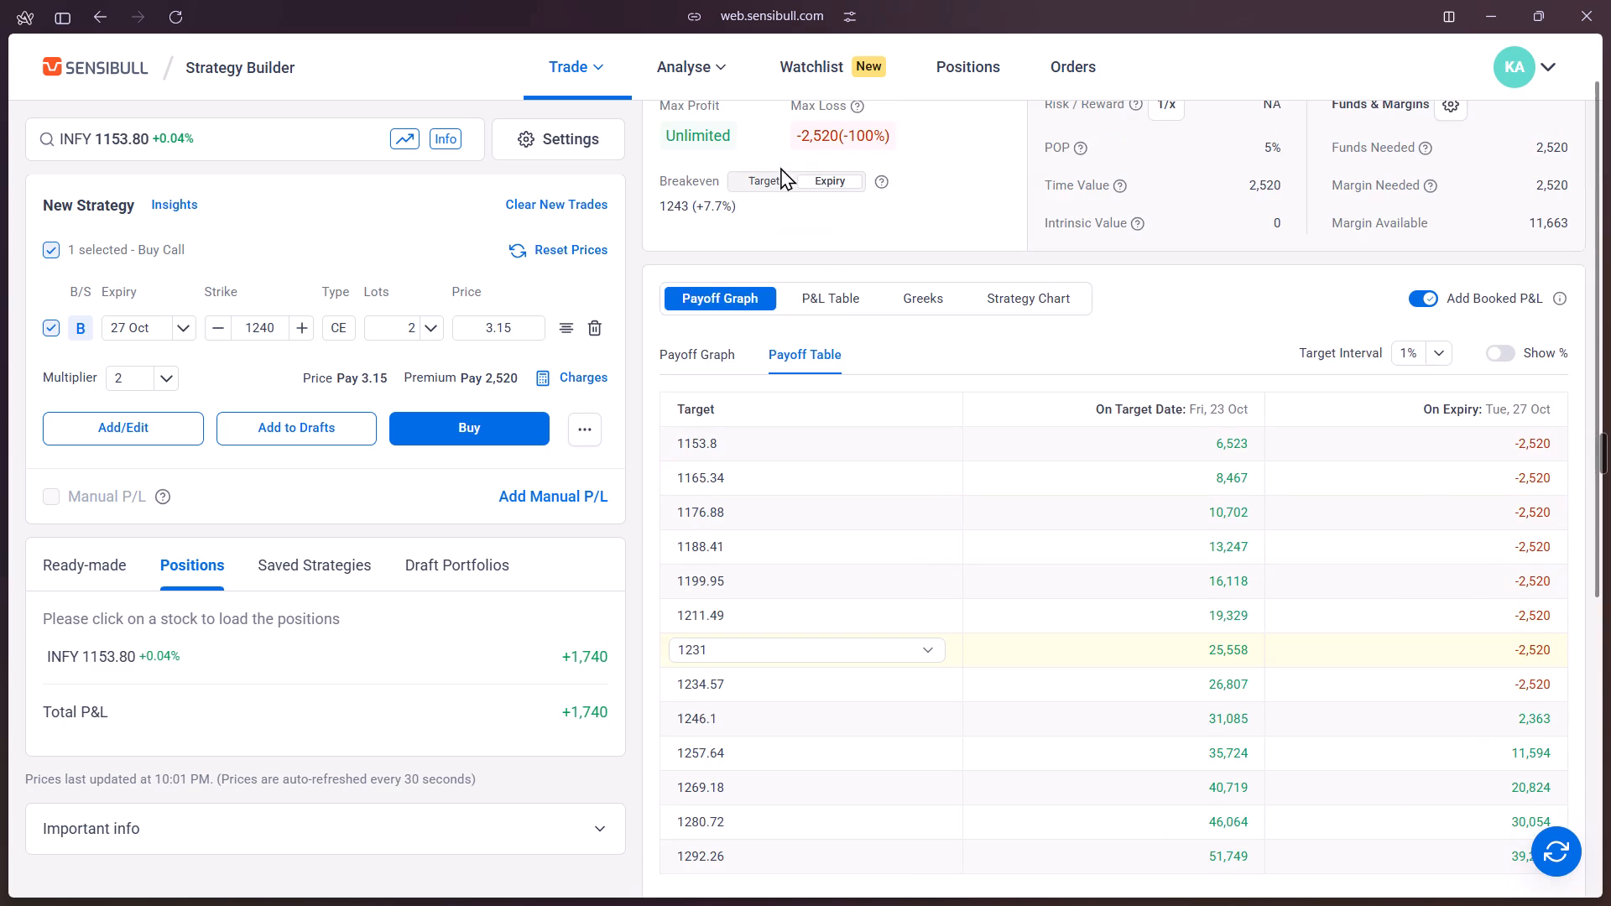
click(836, 309)
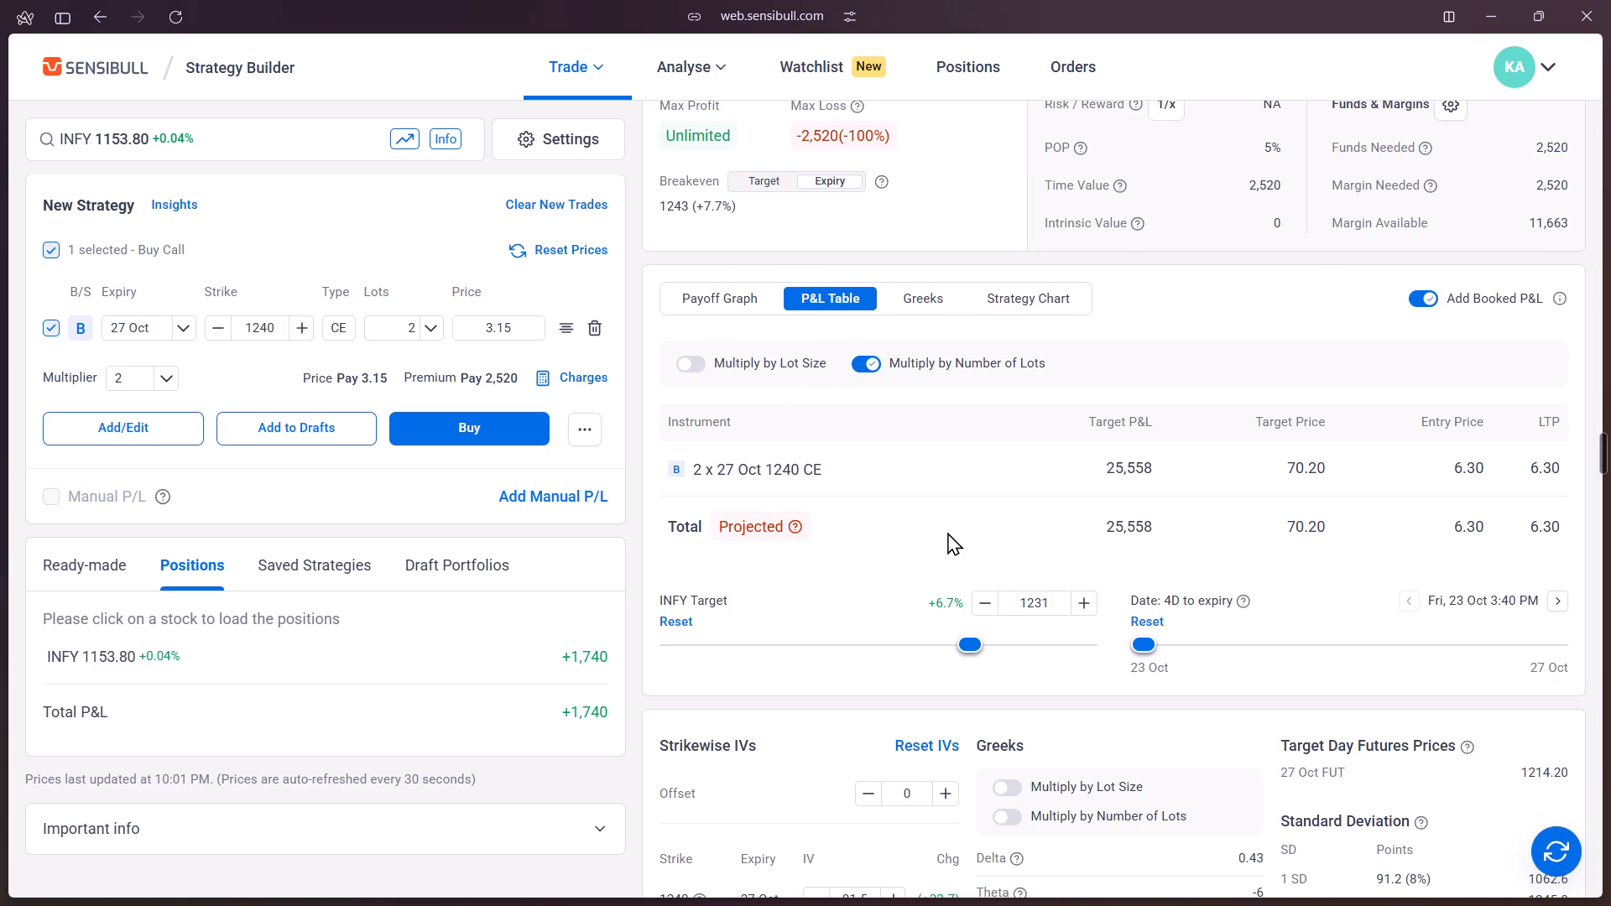
scroll(947, 532, down, 1)
scroll(947, 532, up, 1)
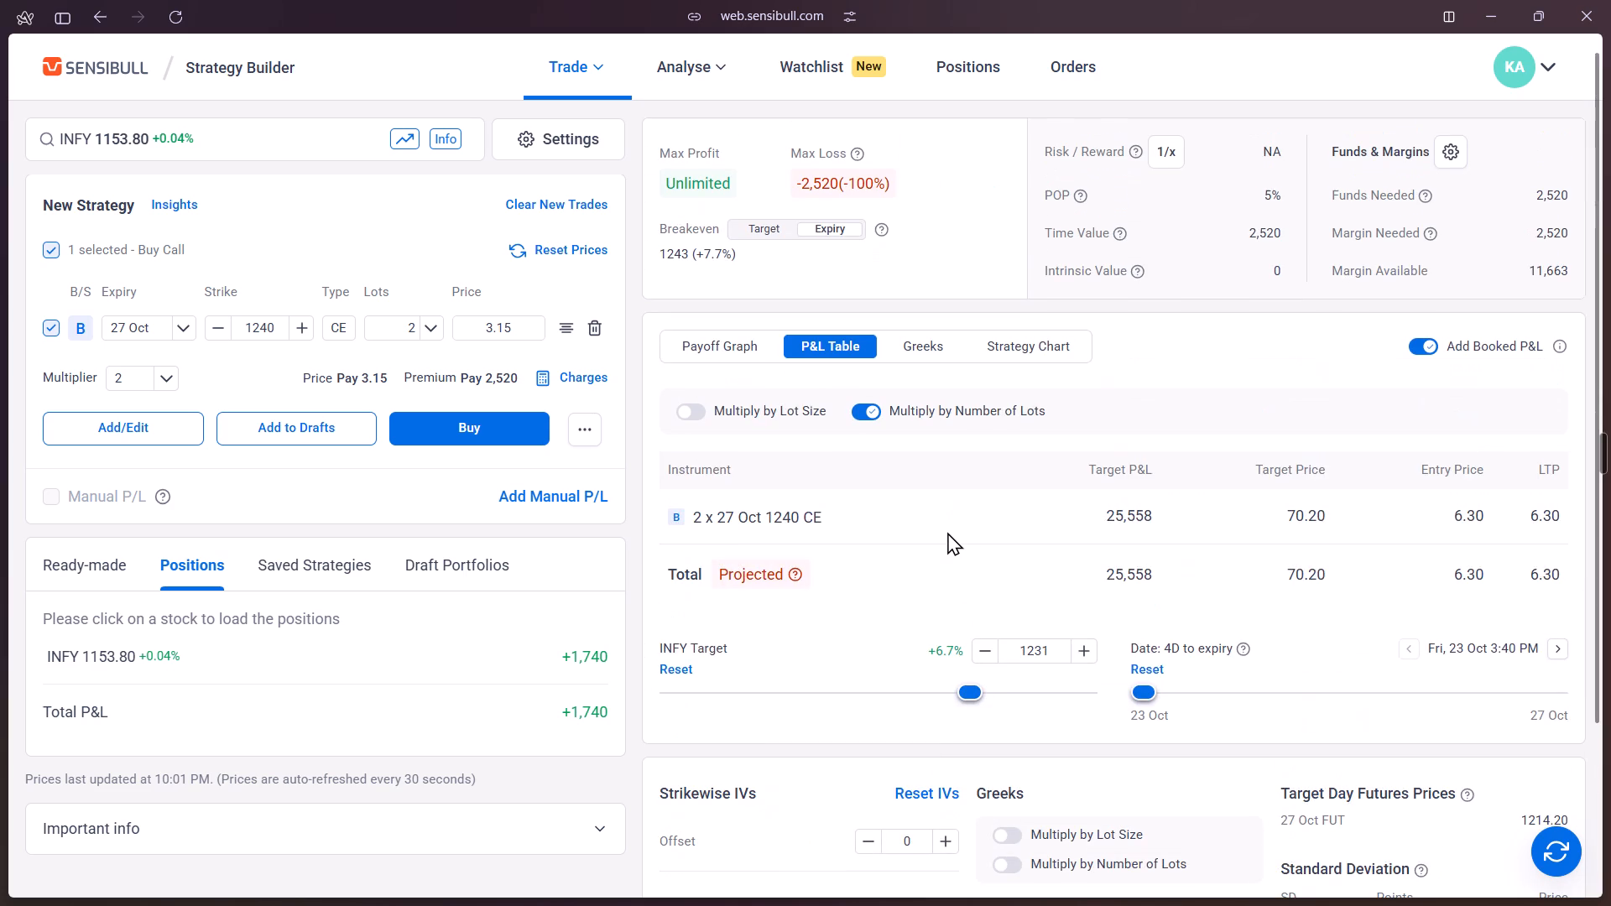
Lower the 1240 strike's implied volatility to 89.5 while the P&L table is shown.
scroll(947, 532, down, 1)
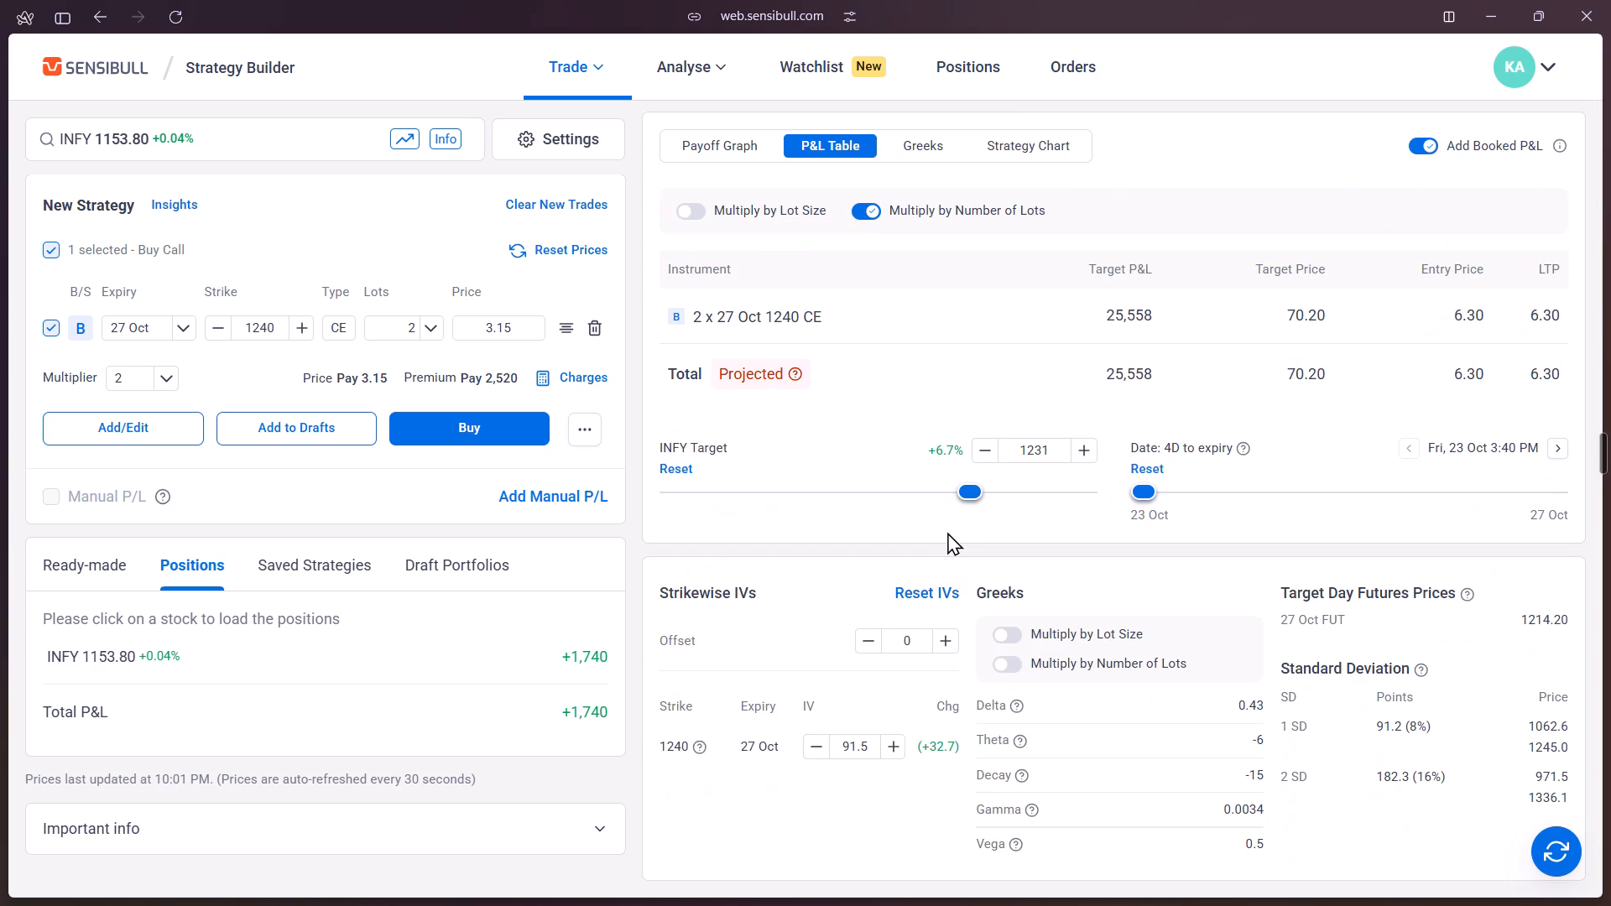
click(810, 737)
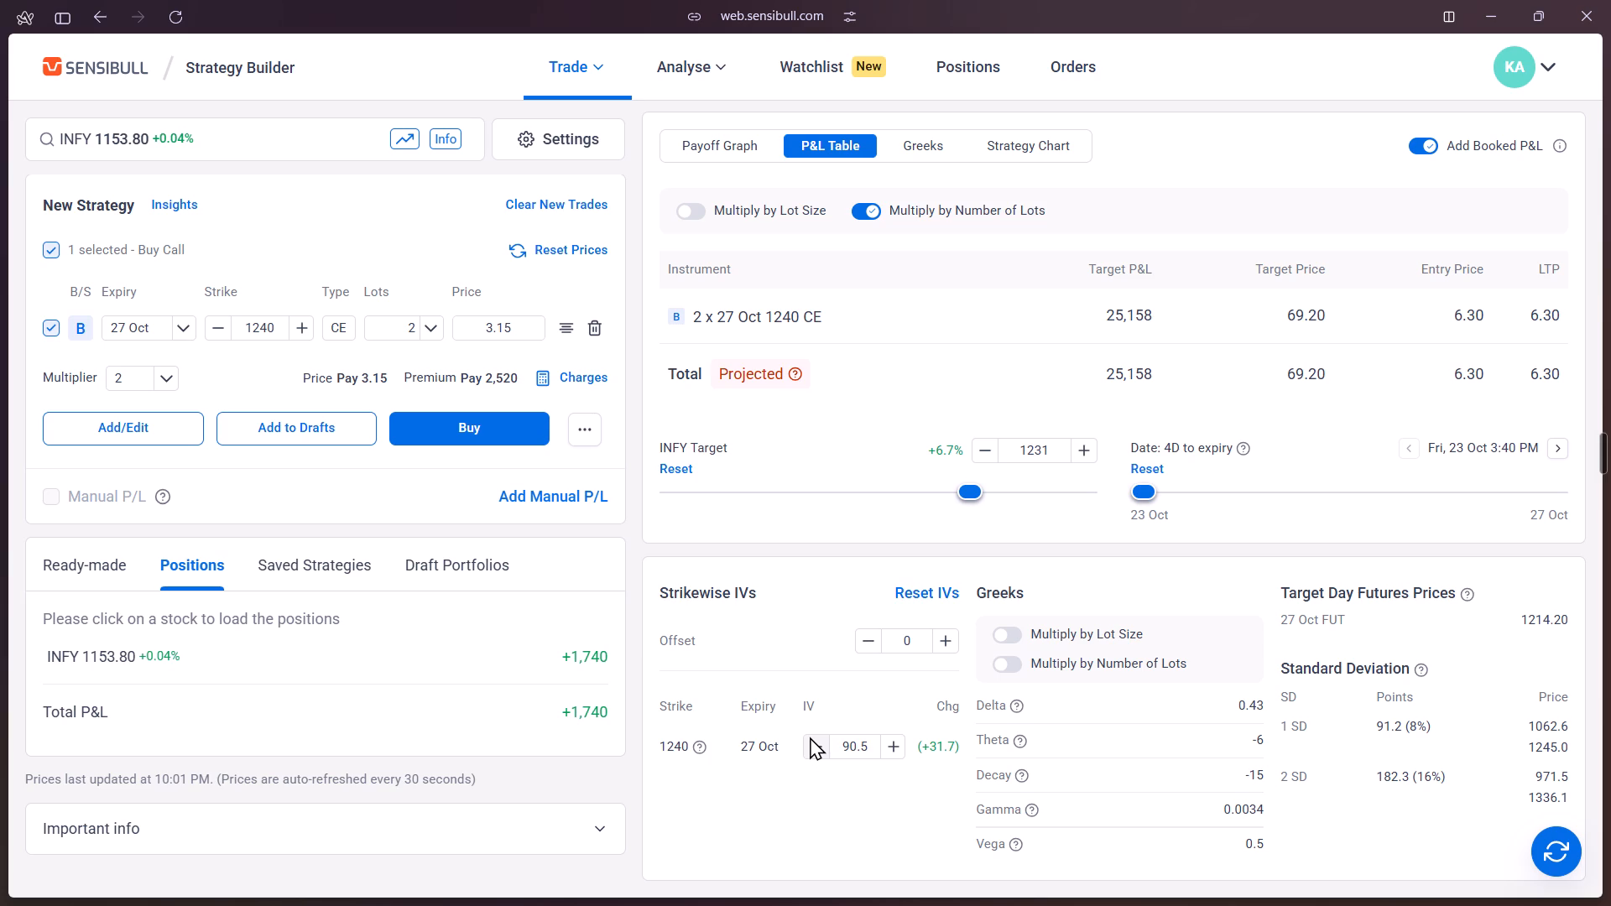
click(810, 737)
Change the two-lot leg's strike to 1140 and its option type to put (PE).
scroll(333, 502, up, 1)
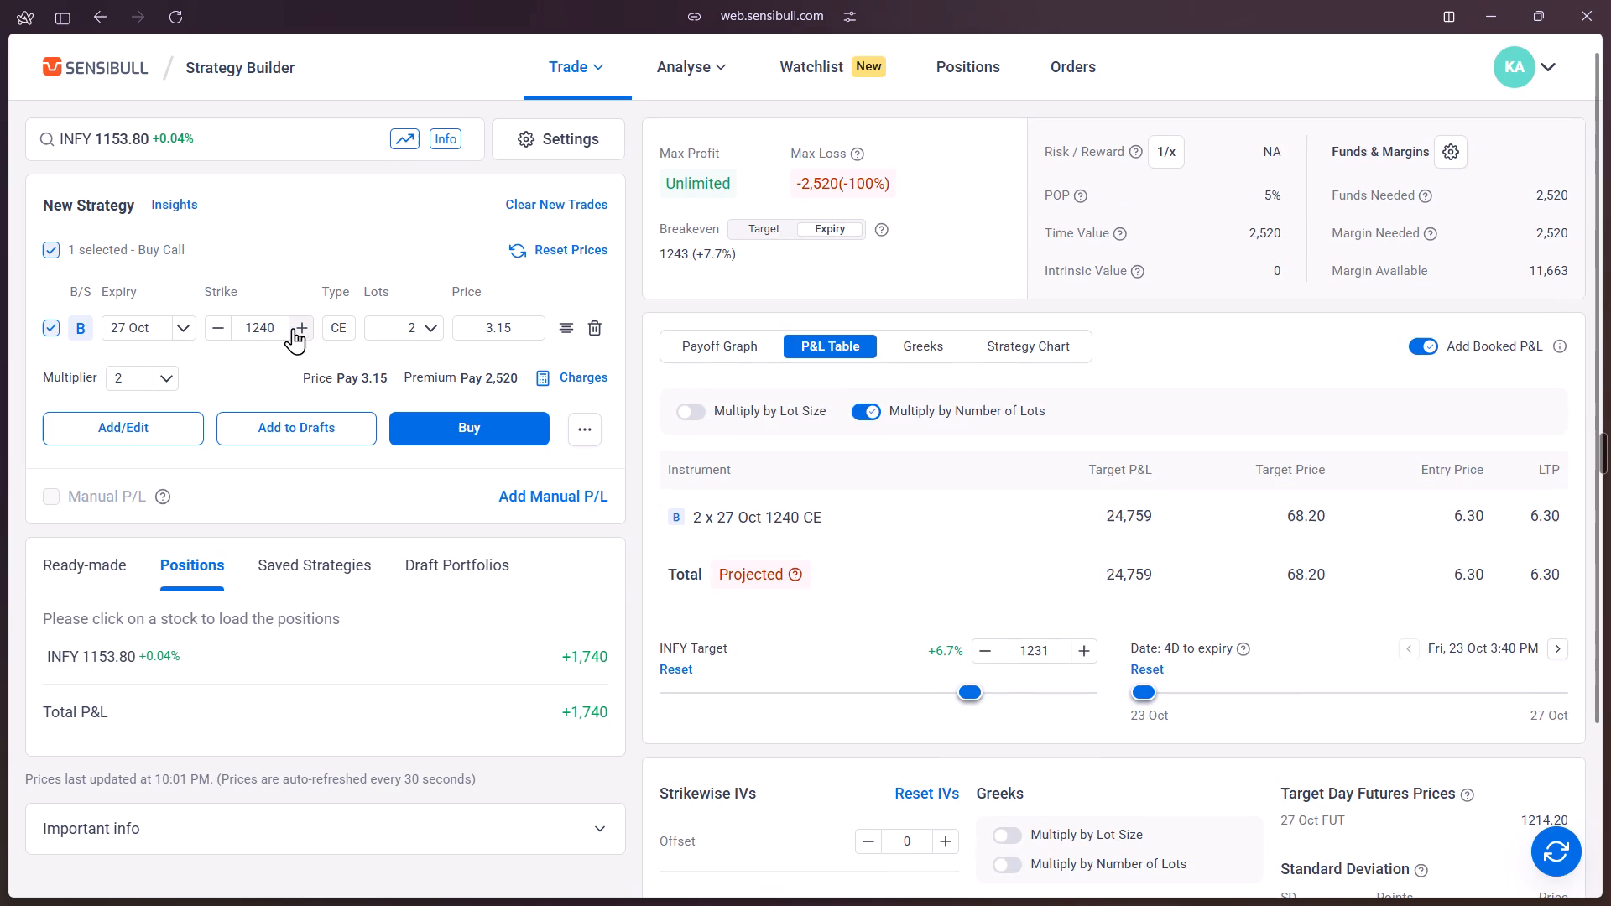
click(279, 326)
key(Left)
key(Left)
key(BackSpace)
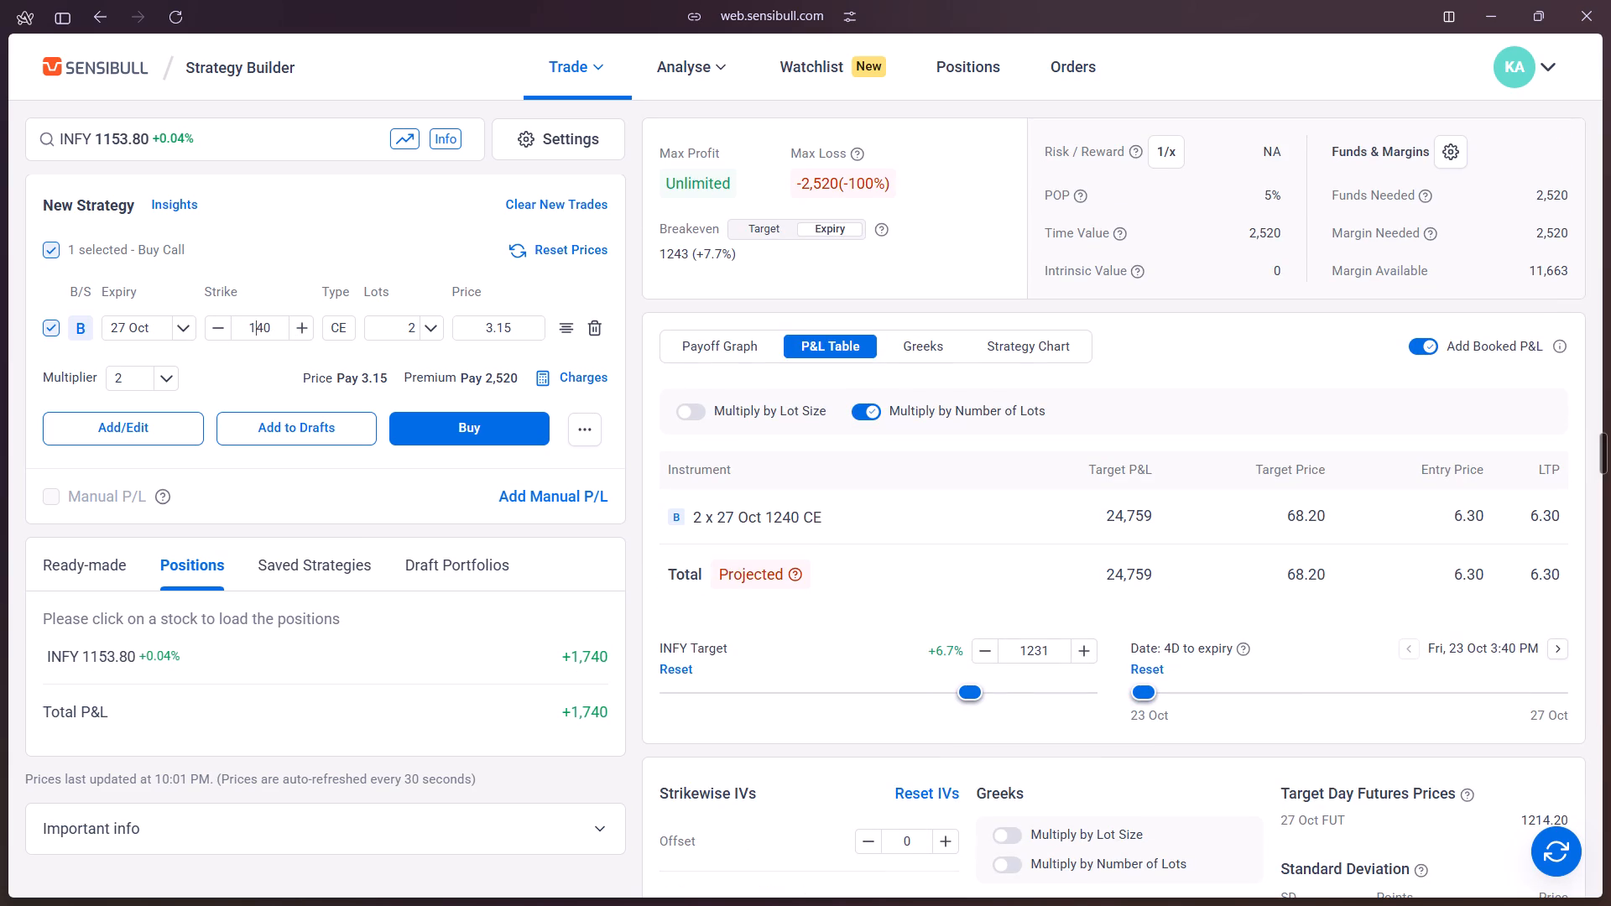
key(1)
click(344, 323)
click(335, 331)
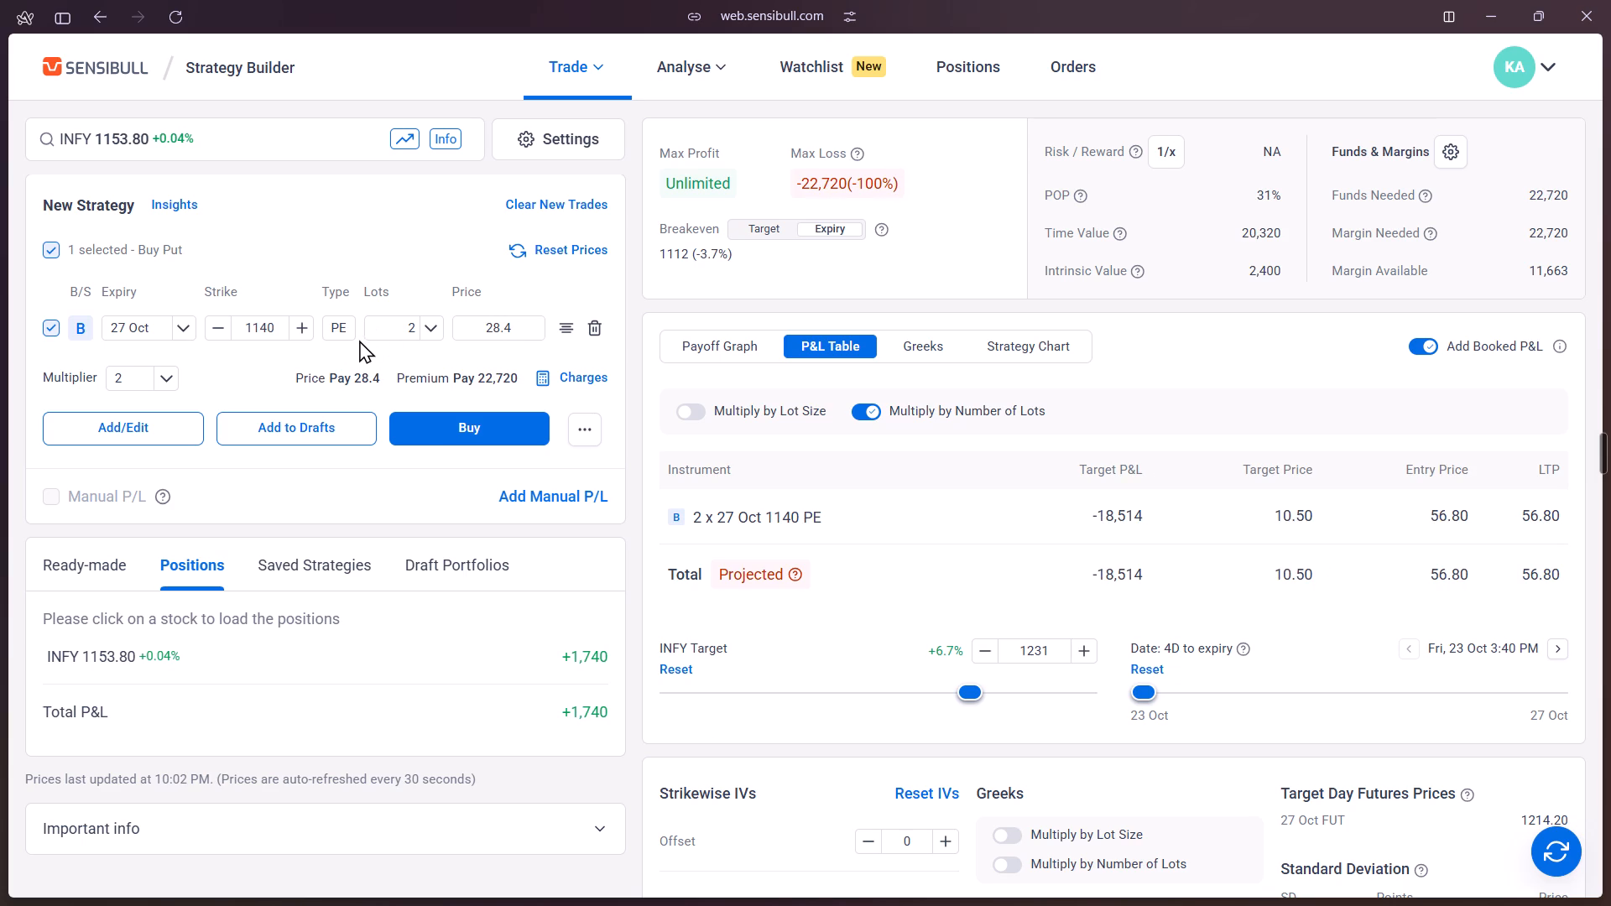
Lower the put leg's strike to 1040.
click(216, 326)
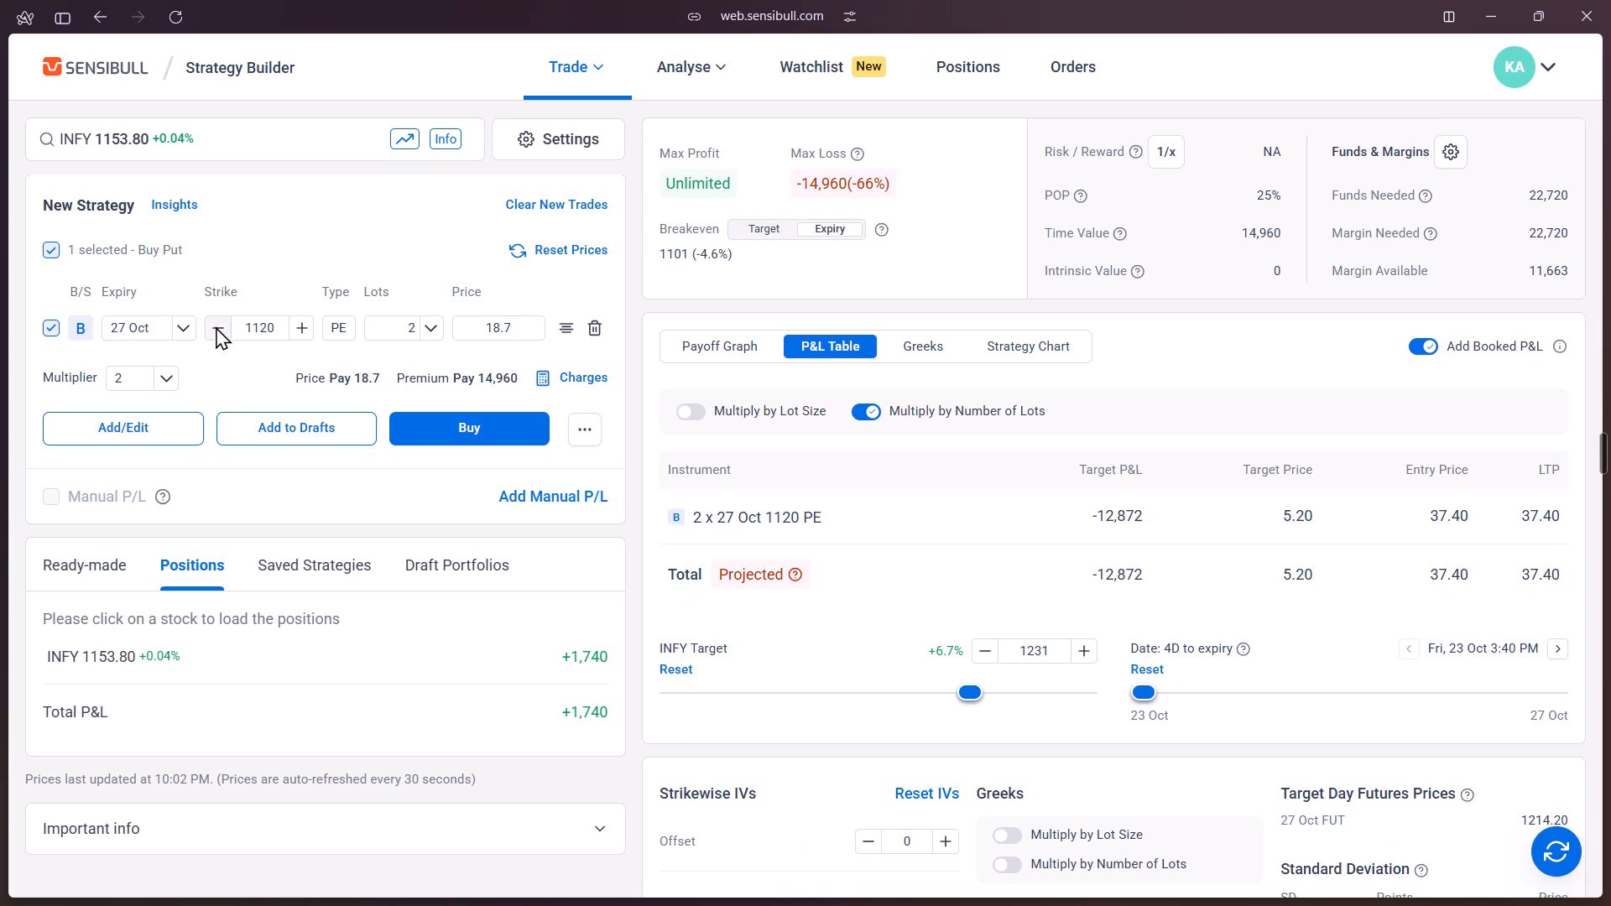
click(302, 323)
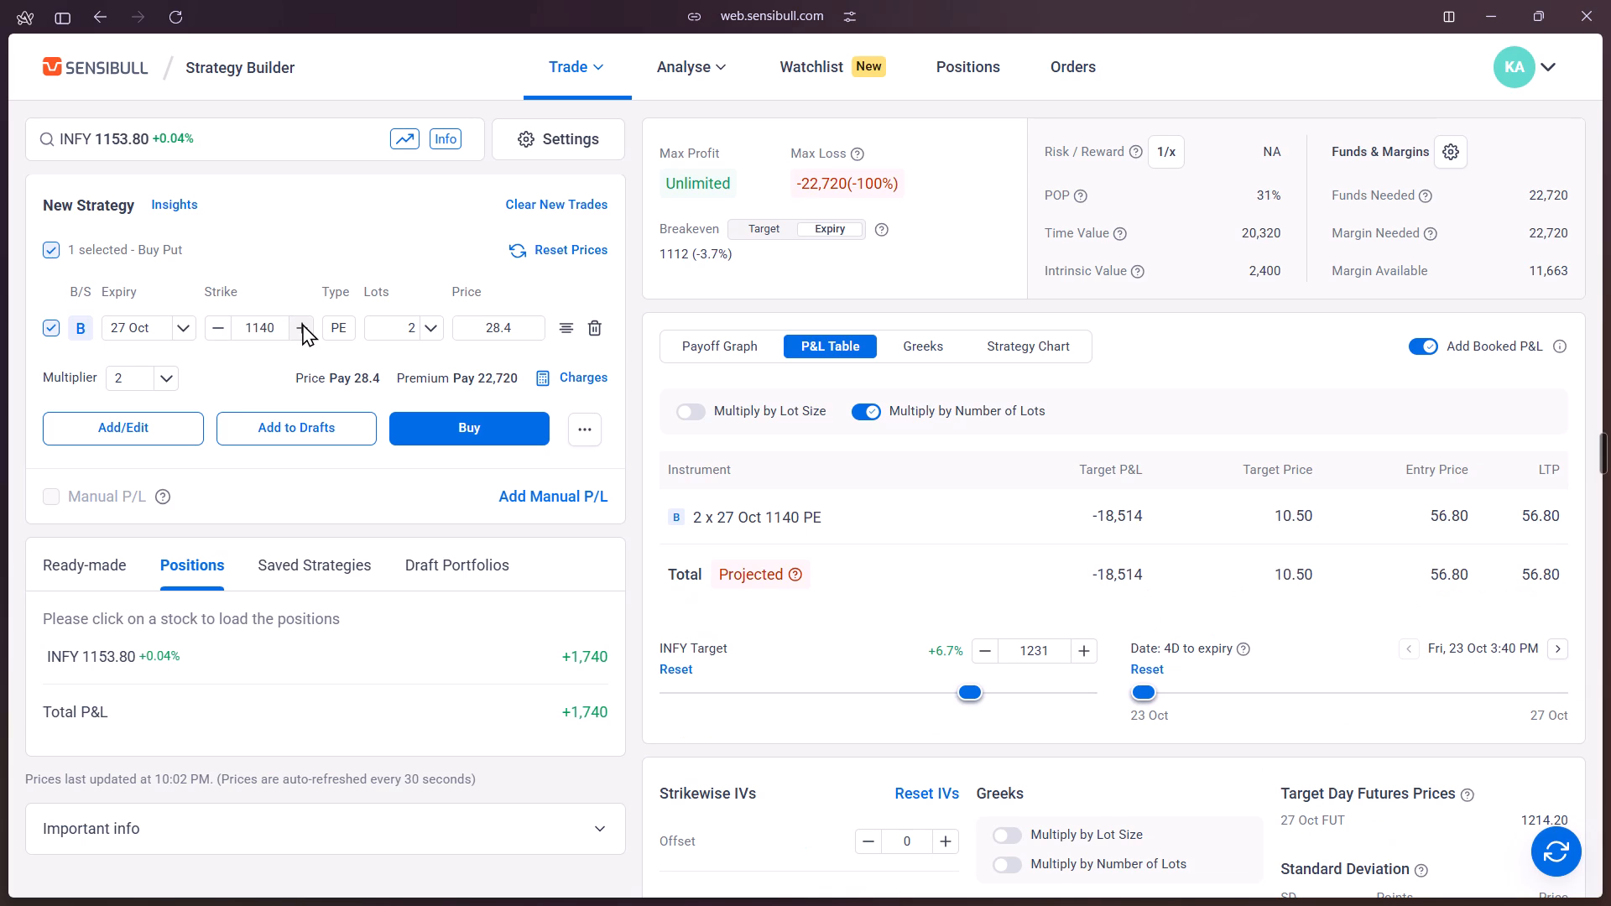
triple_click(227, 328)
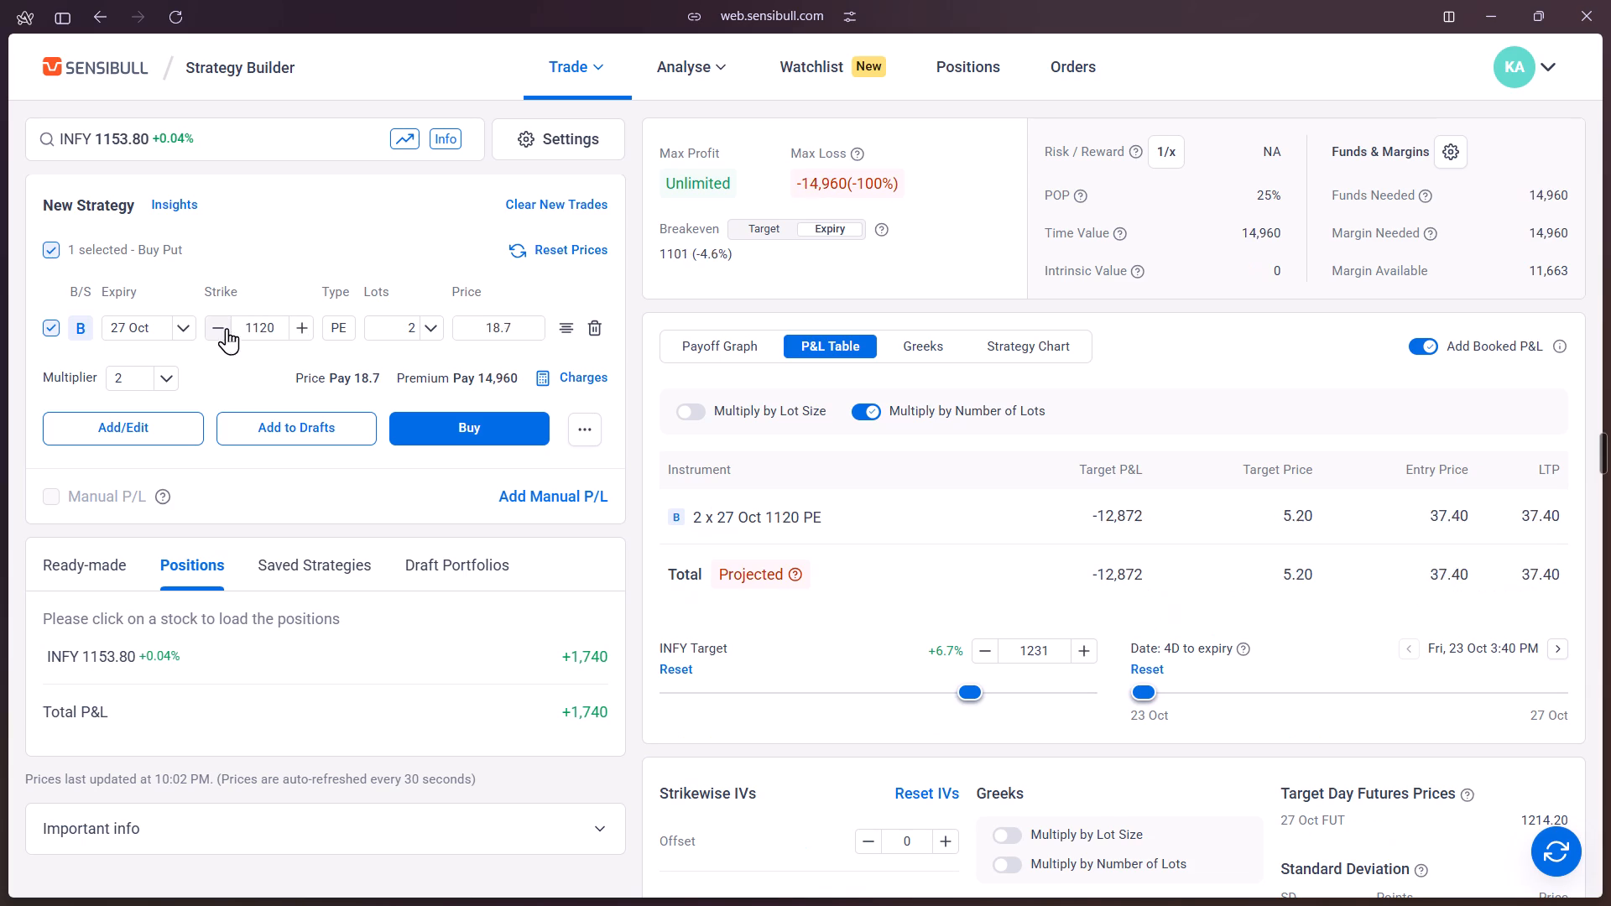
double_click(227, 328)
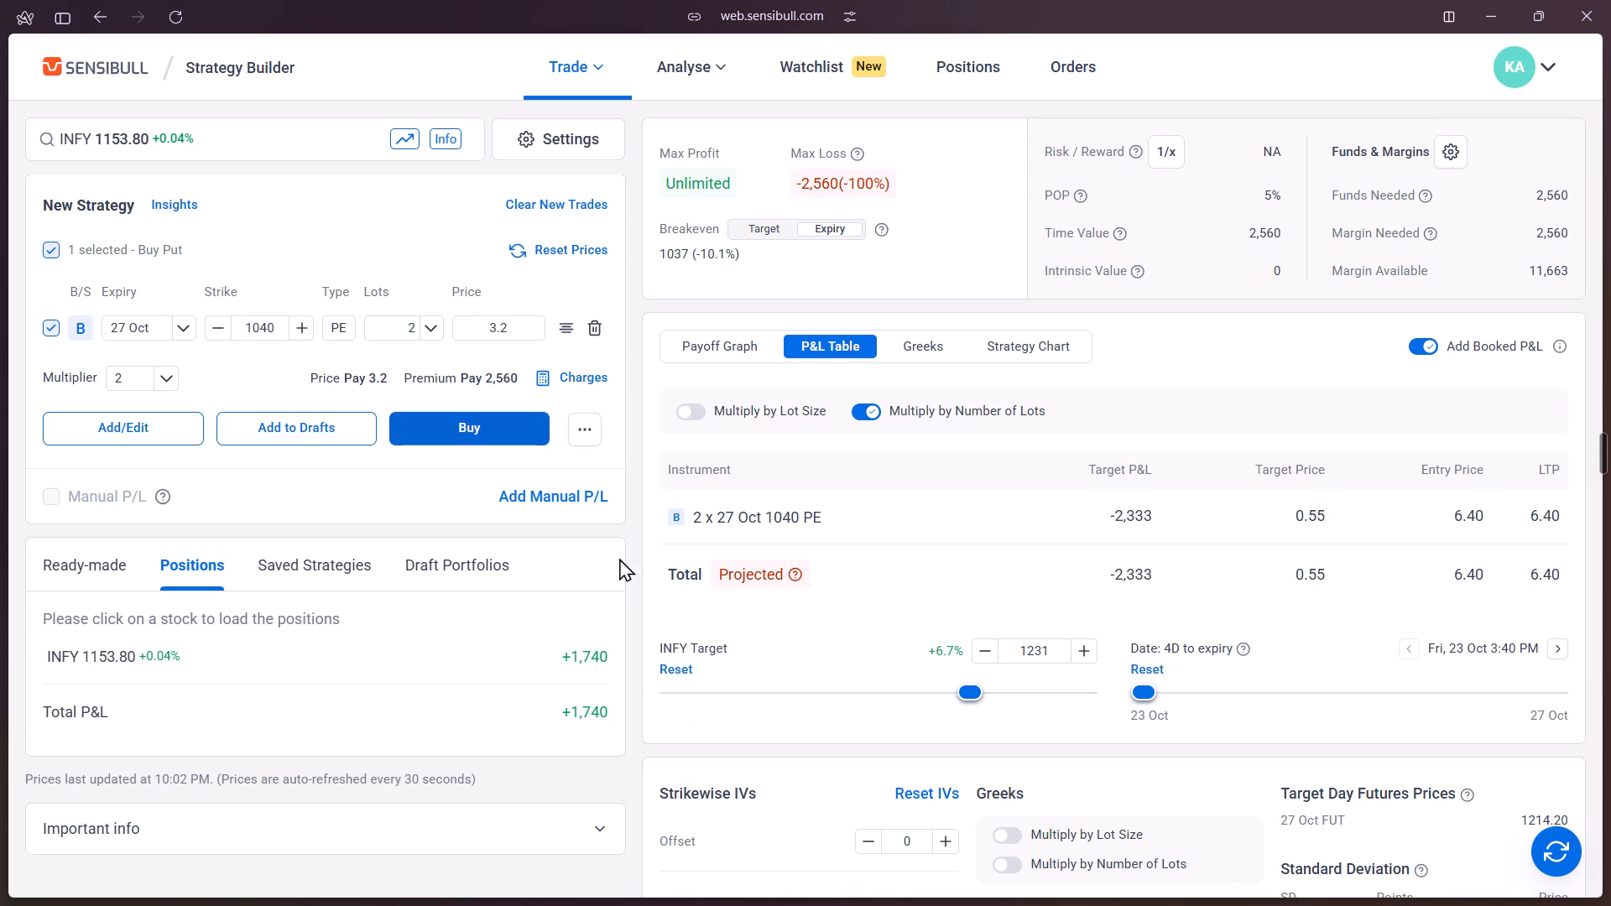
Check the 1040 put's implied volatility and Greeks, and bring back the payoff graph.
scroll(898, 671, down, 1)
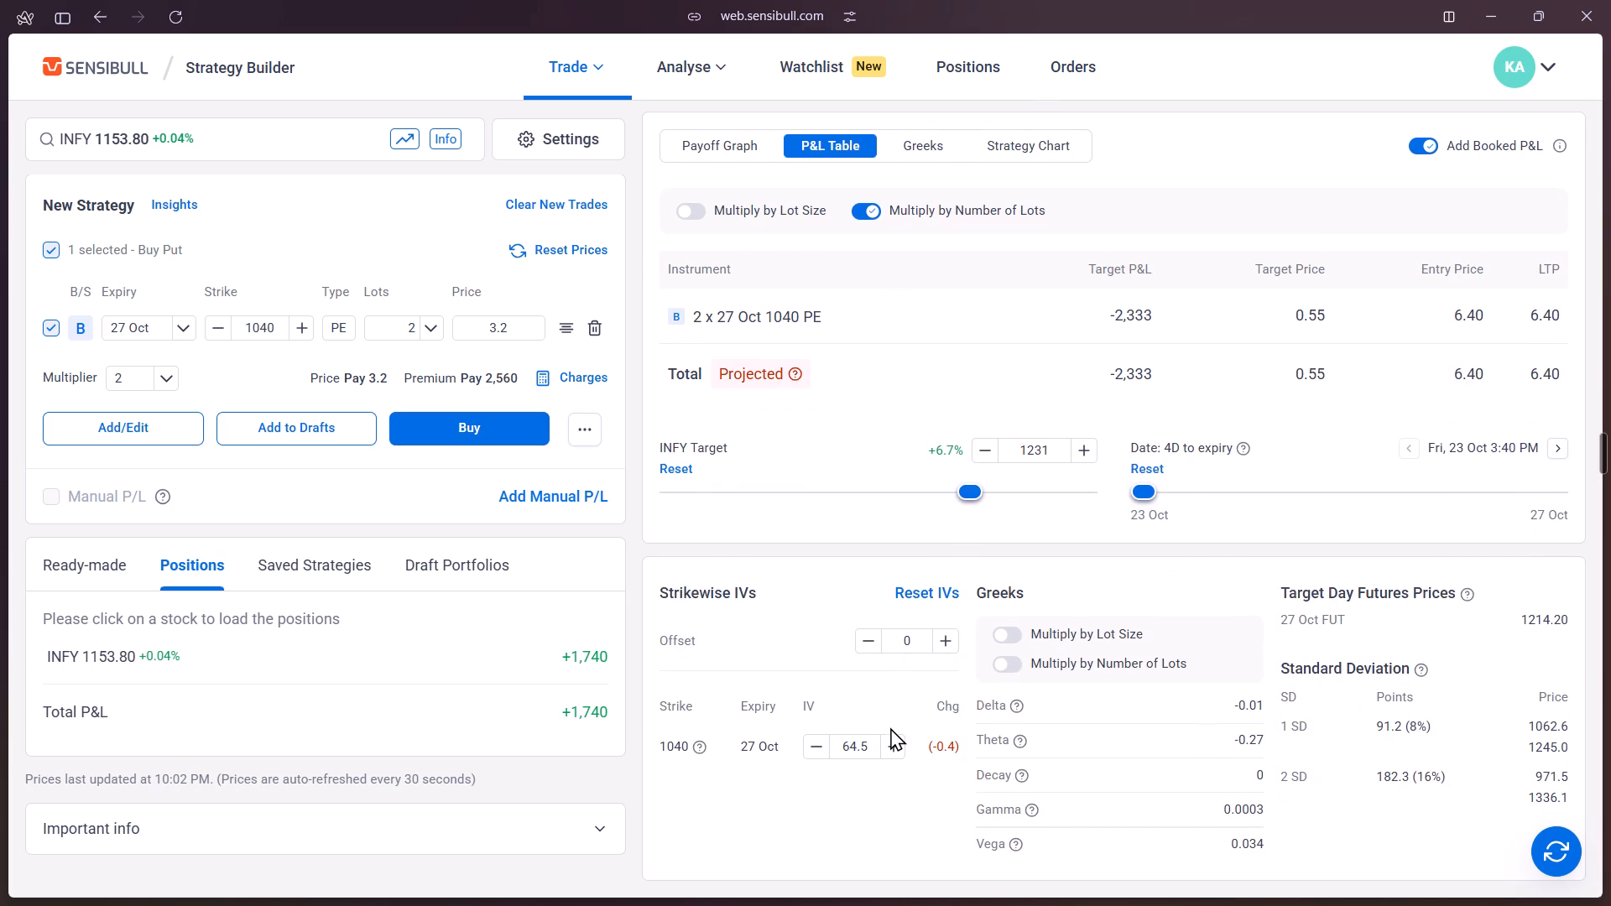
scroll(890, 727, up, 1)
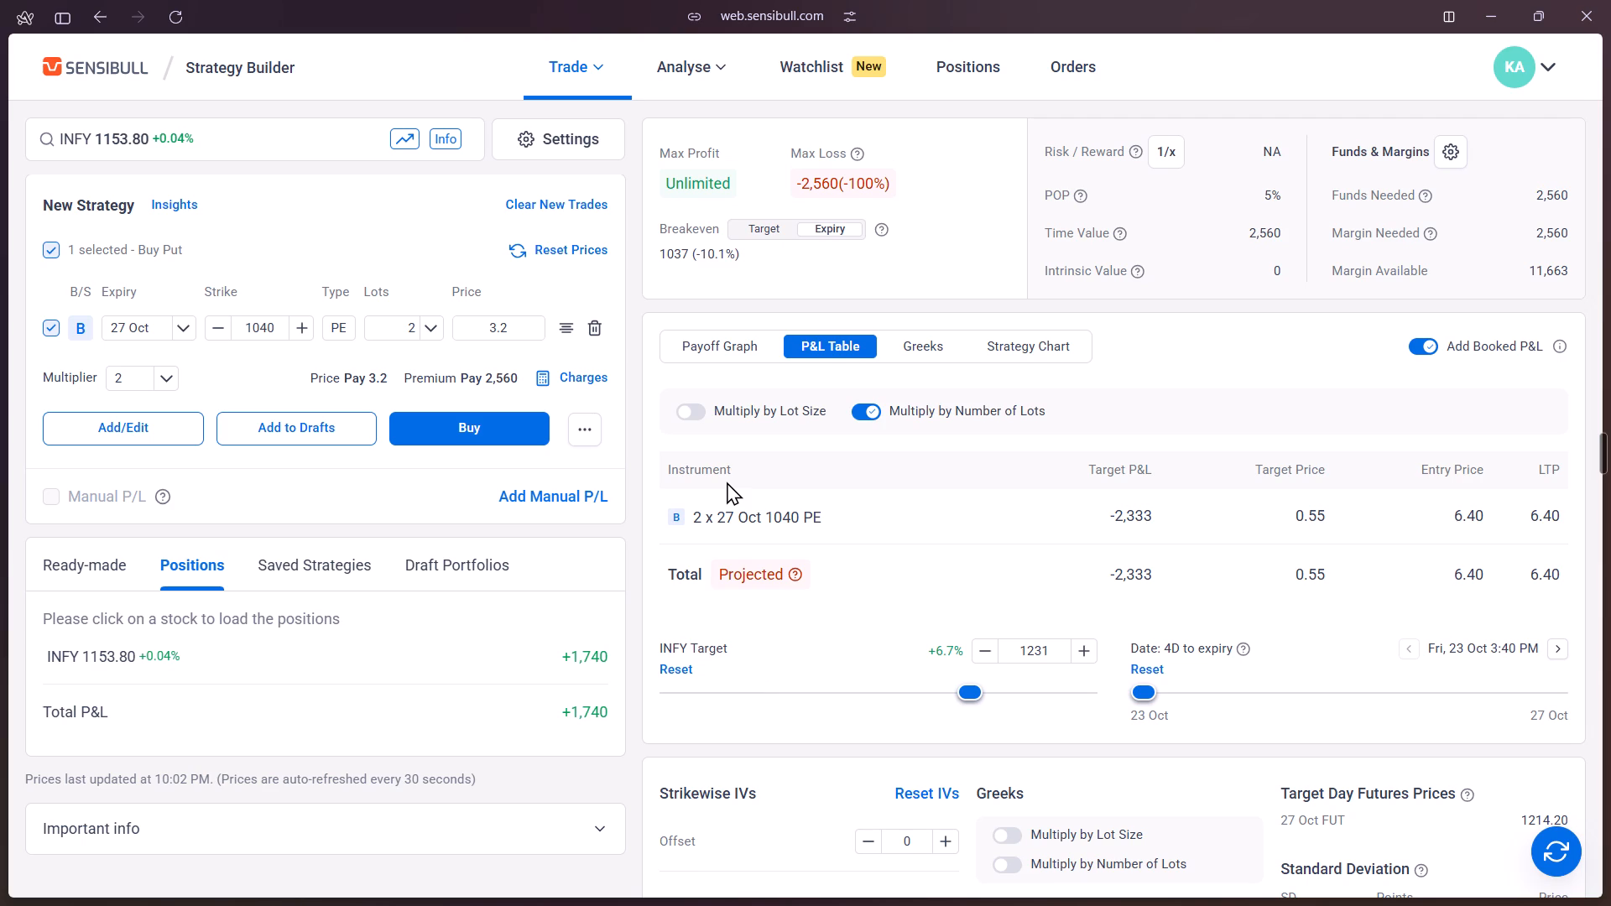
click(712, 347)
scroll(889, 561, down, 1)
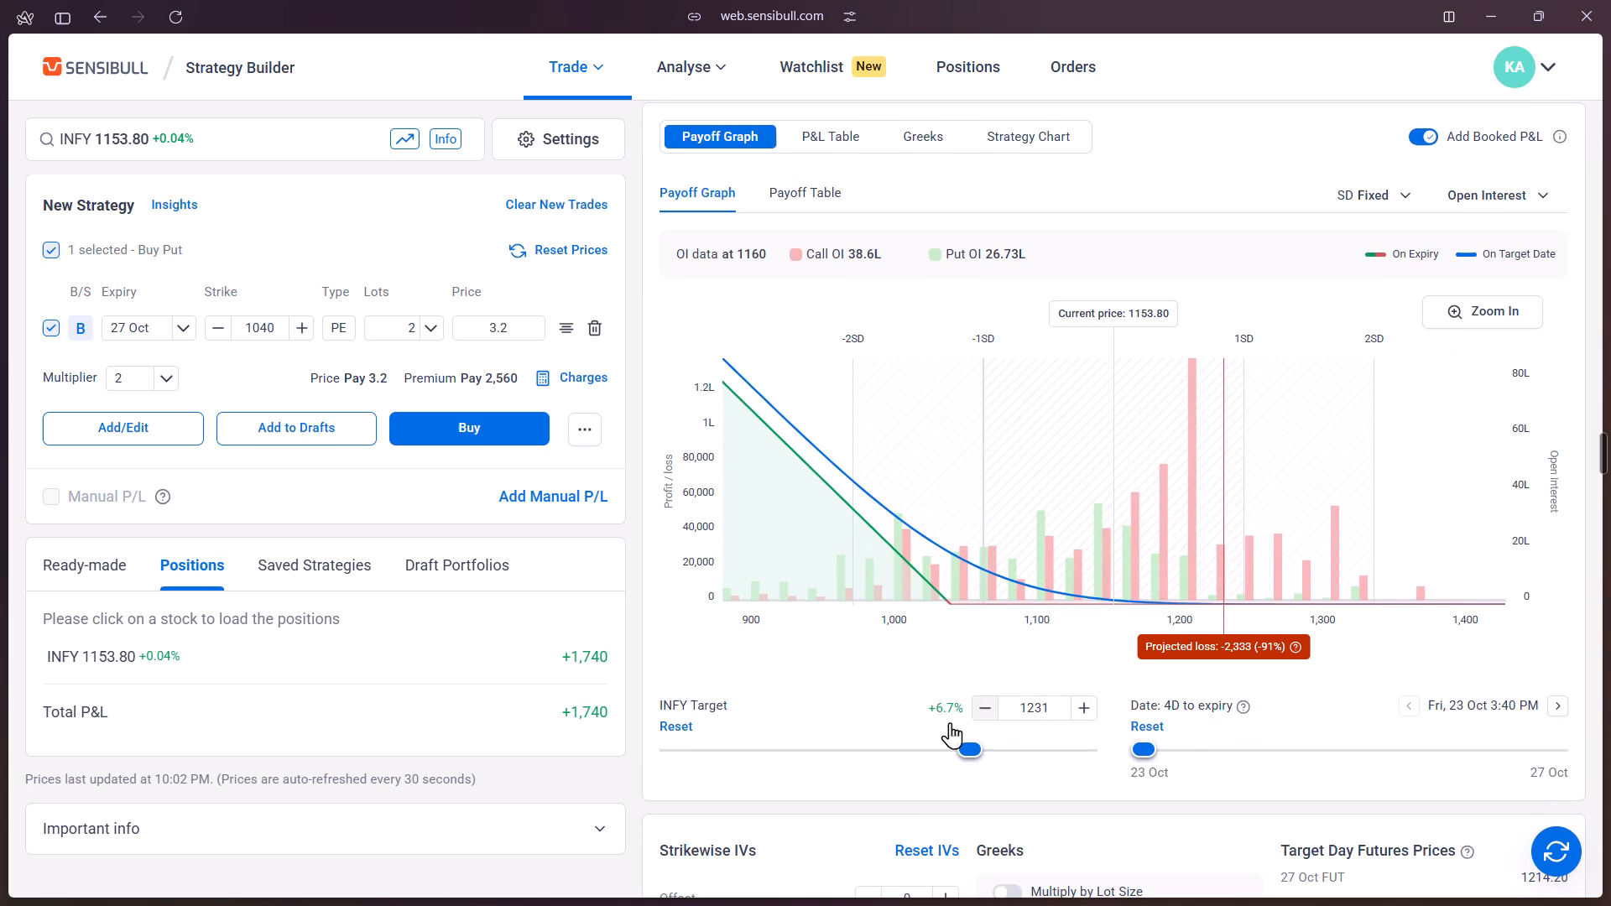
Raise the implied volatility of the 1040 strike to 92.5.
scroll(830, 749, down, 1)
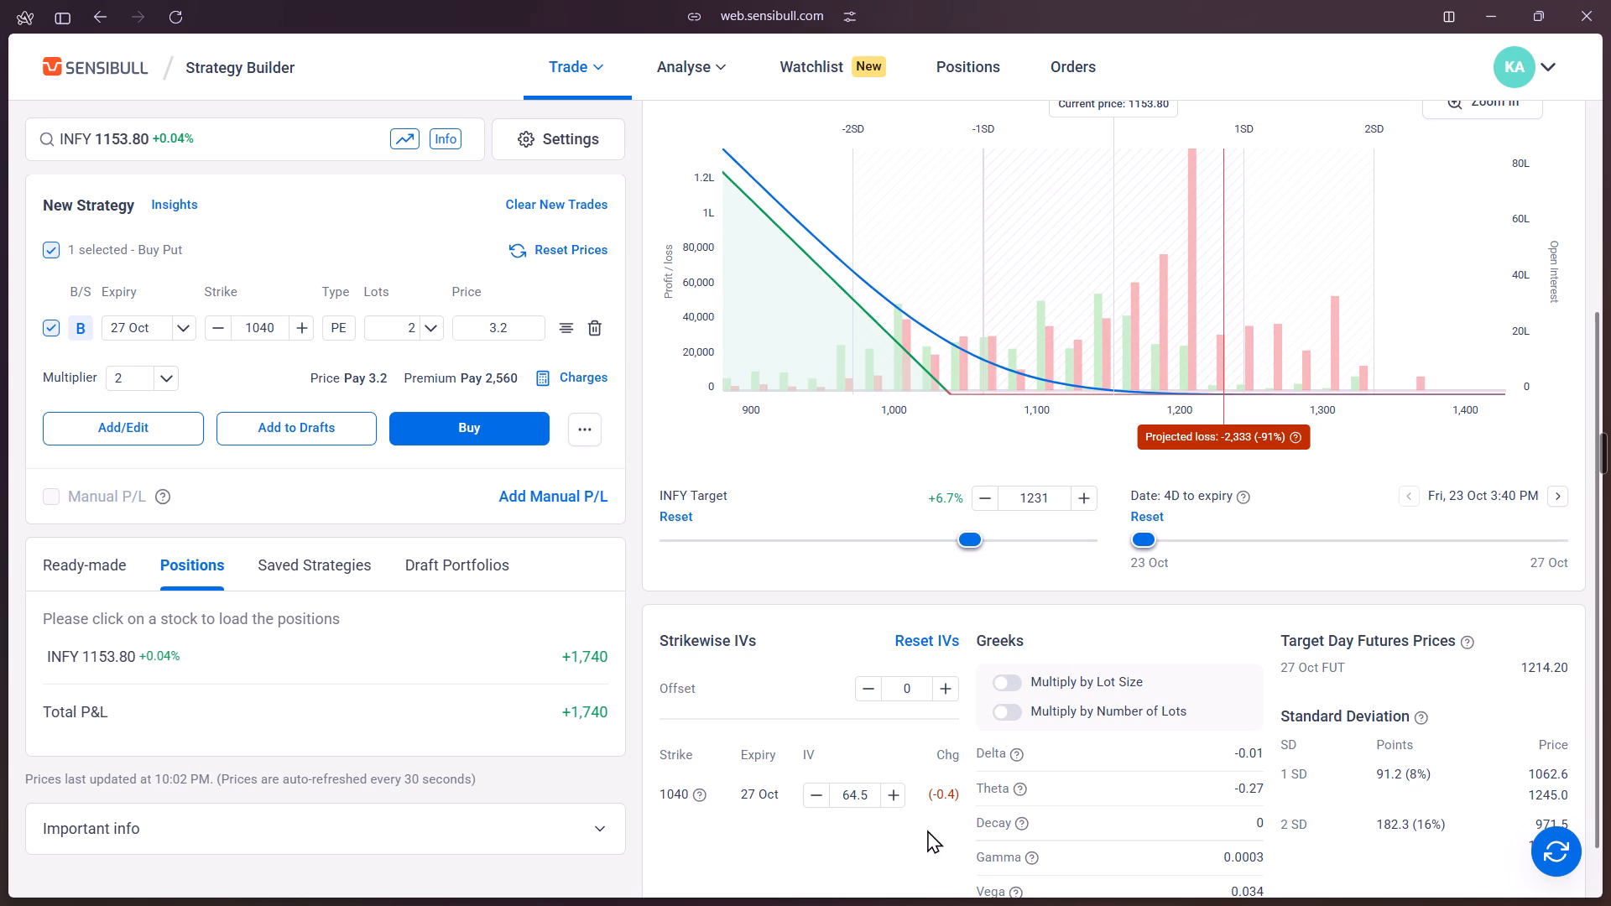
click(895, 799)
double_click(895, 801)
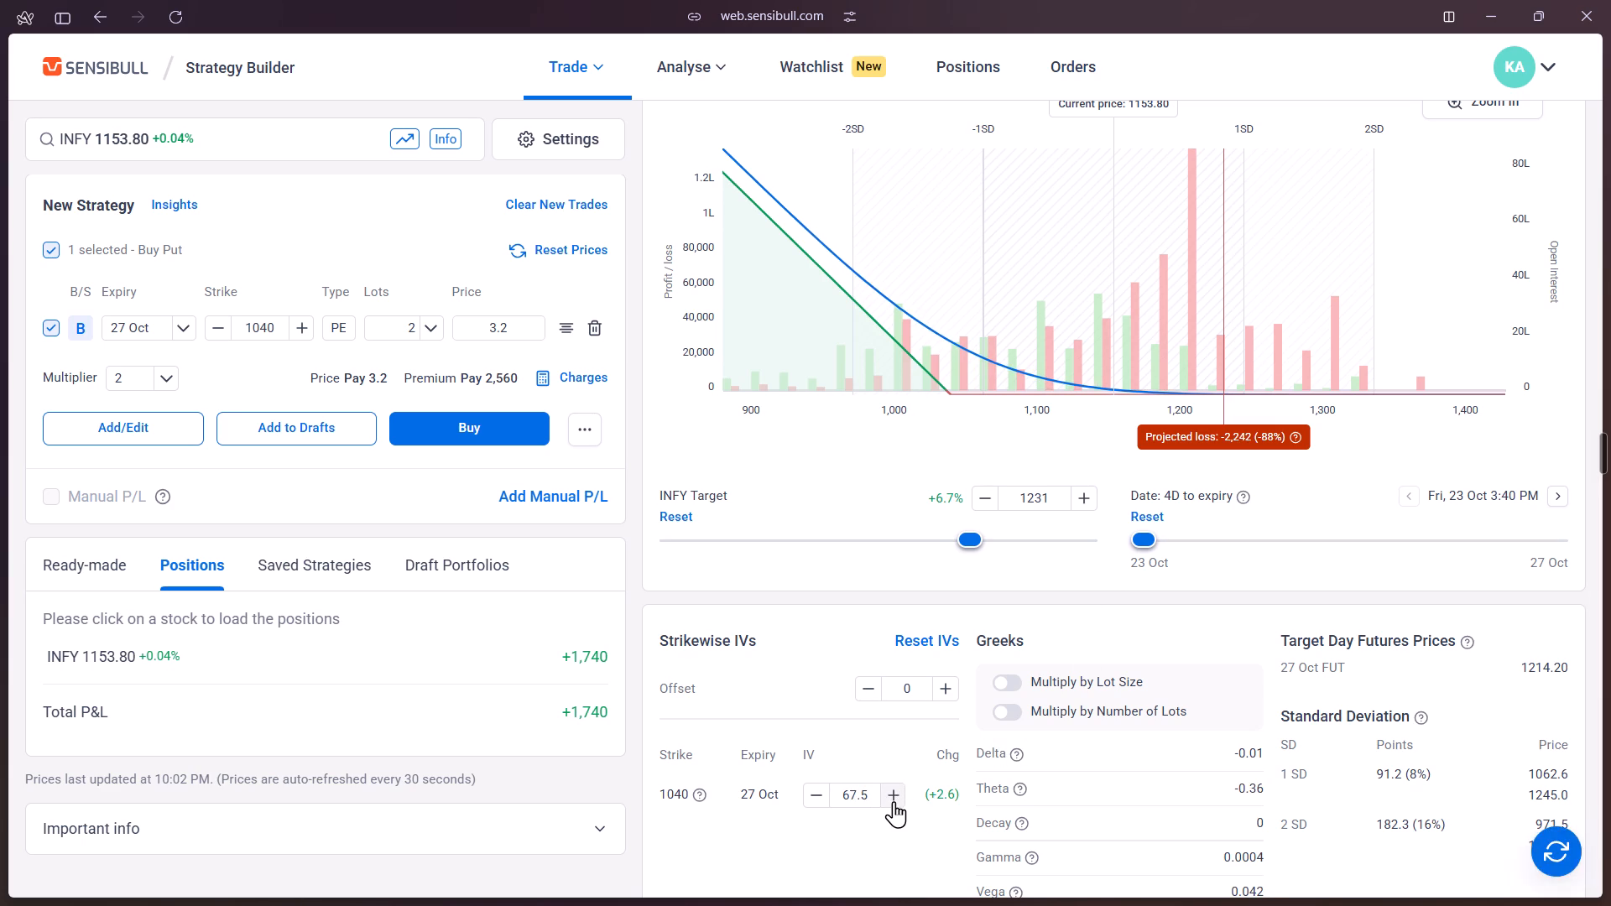
double_click(894, 801)
click(894, 802)
triple_click(894, 802)
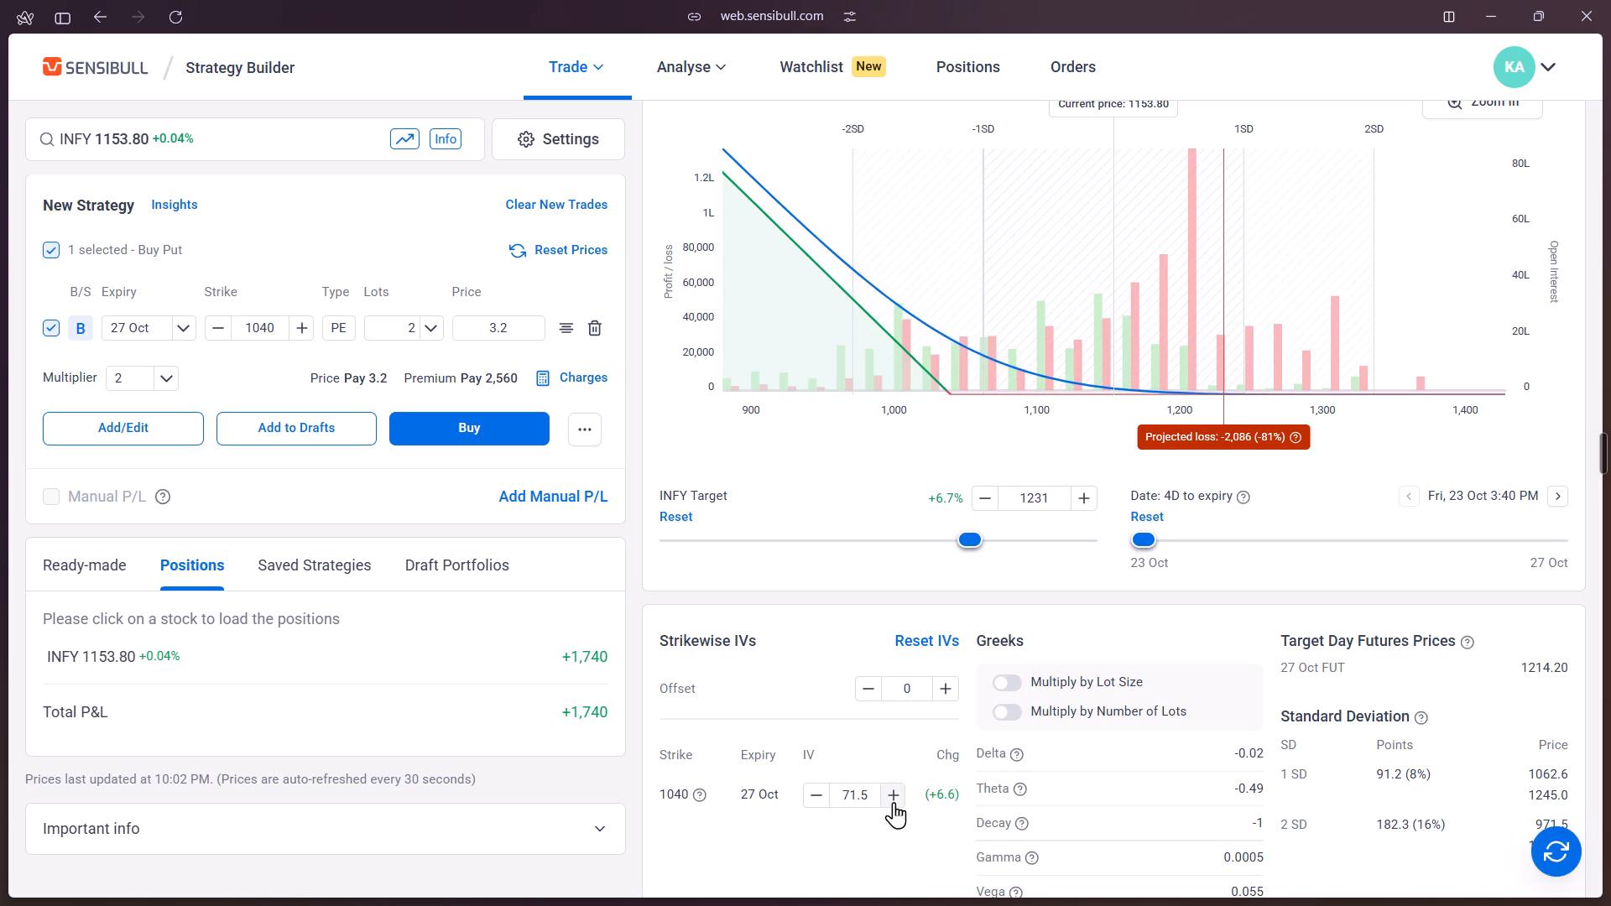
triple_click(894, 806)
triple_click(894, 808)
double_click(894, 808)
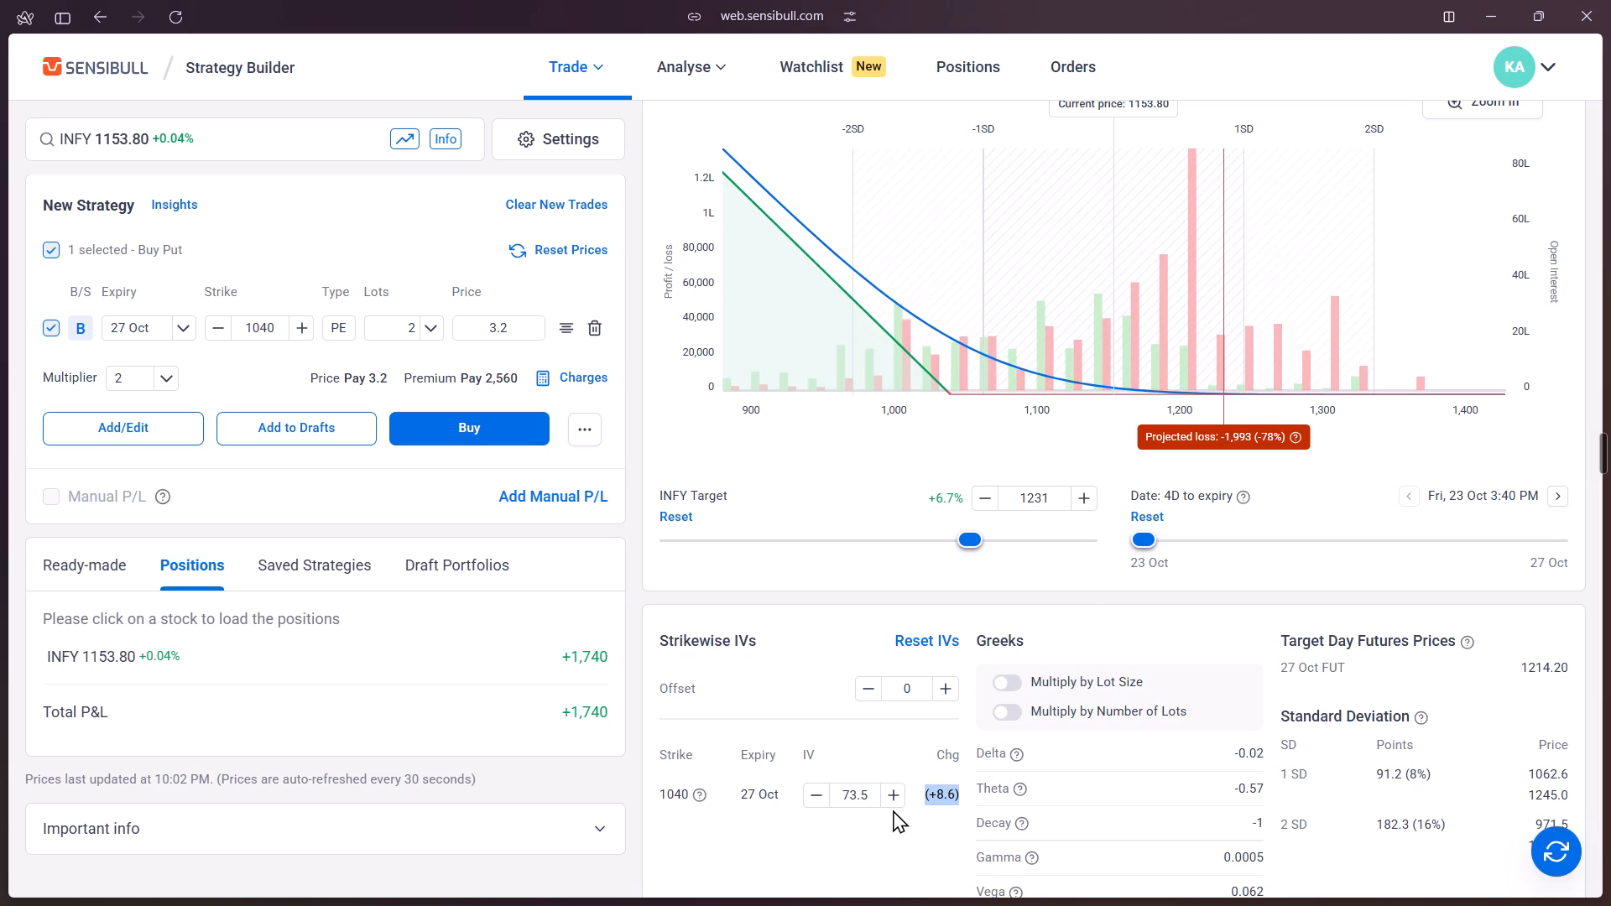
triple_click(889, 792)
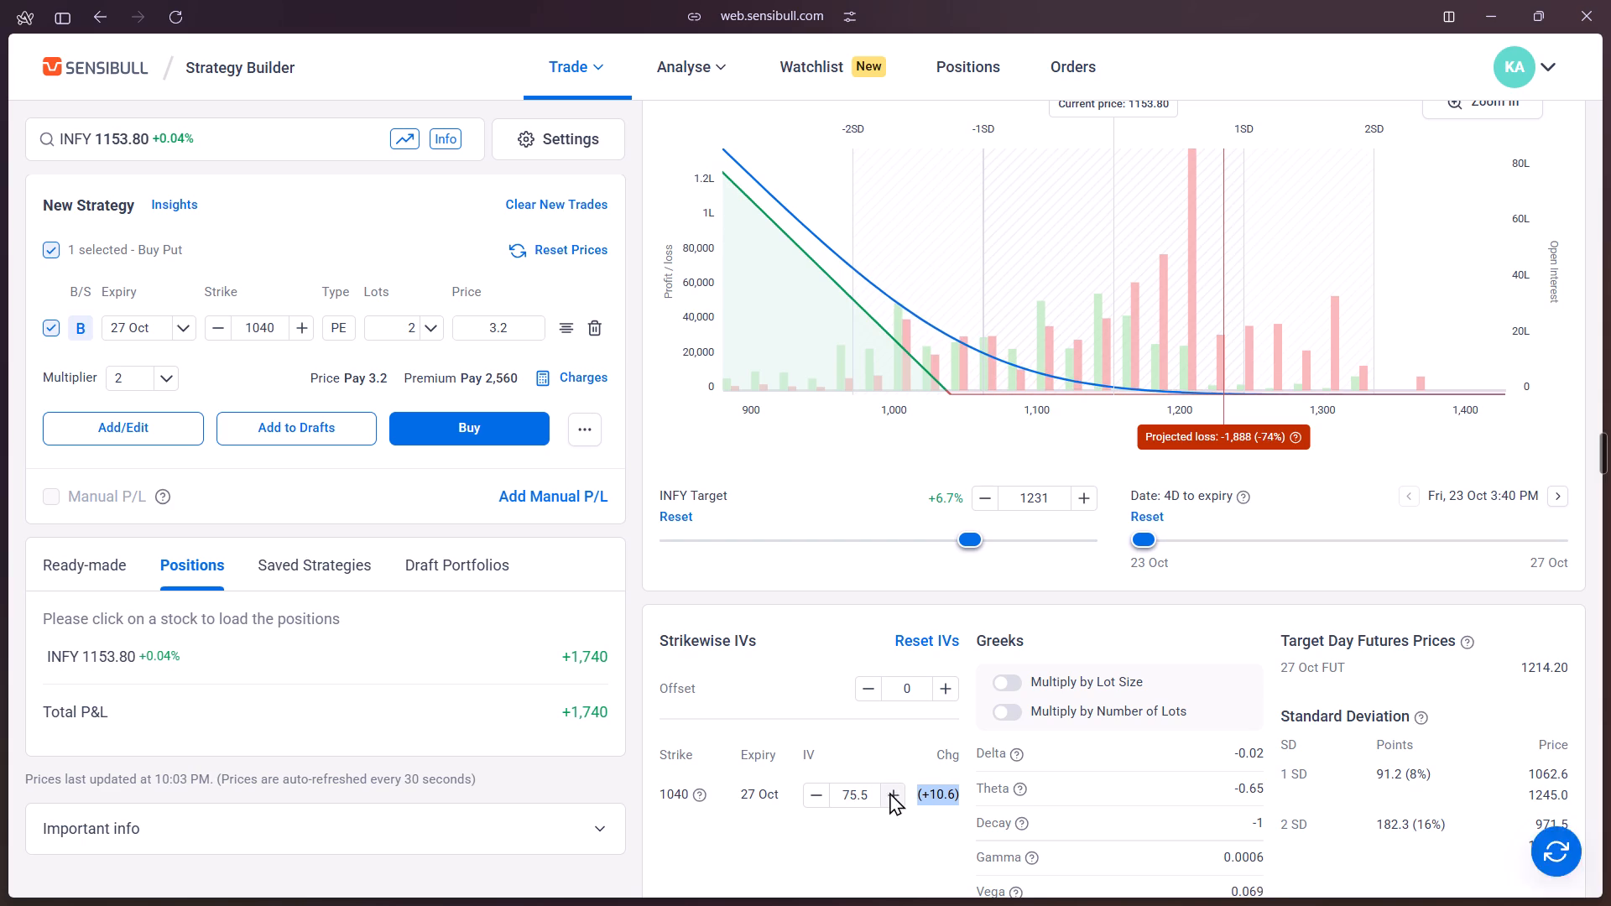
triple_click(889, 792)
triple_click(889, 792)
double_click(889, 792)
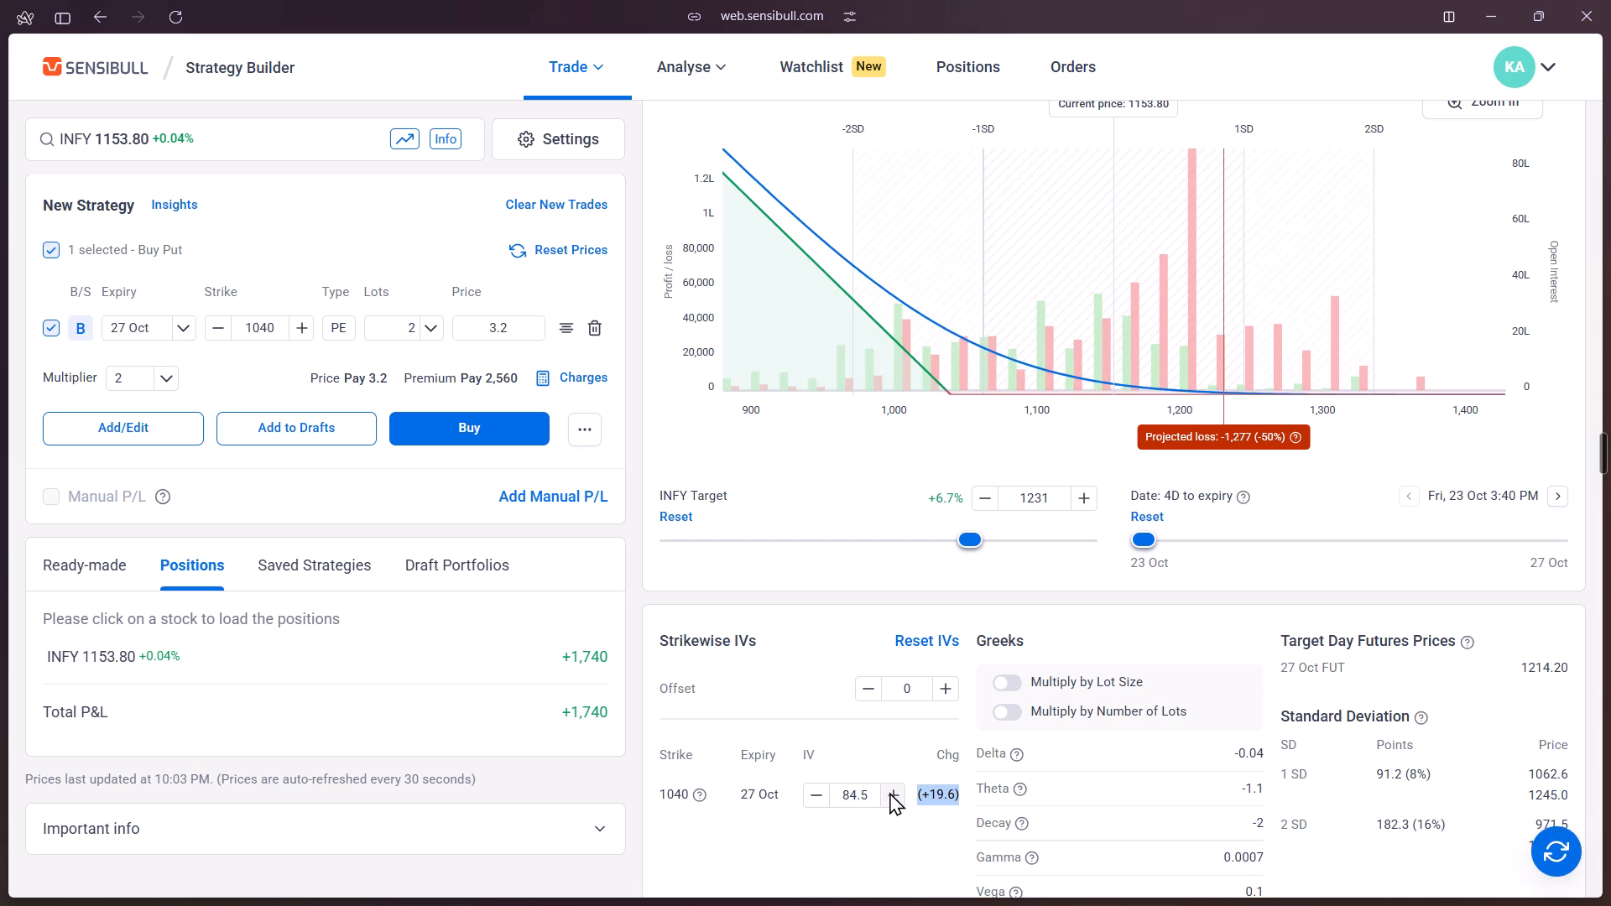
triple_click(889, 792)
triple_click(889, 792)
double_click(889, 792)
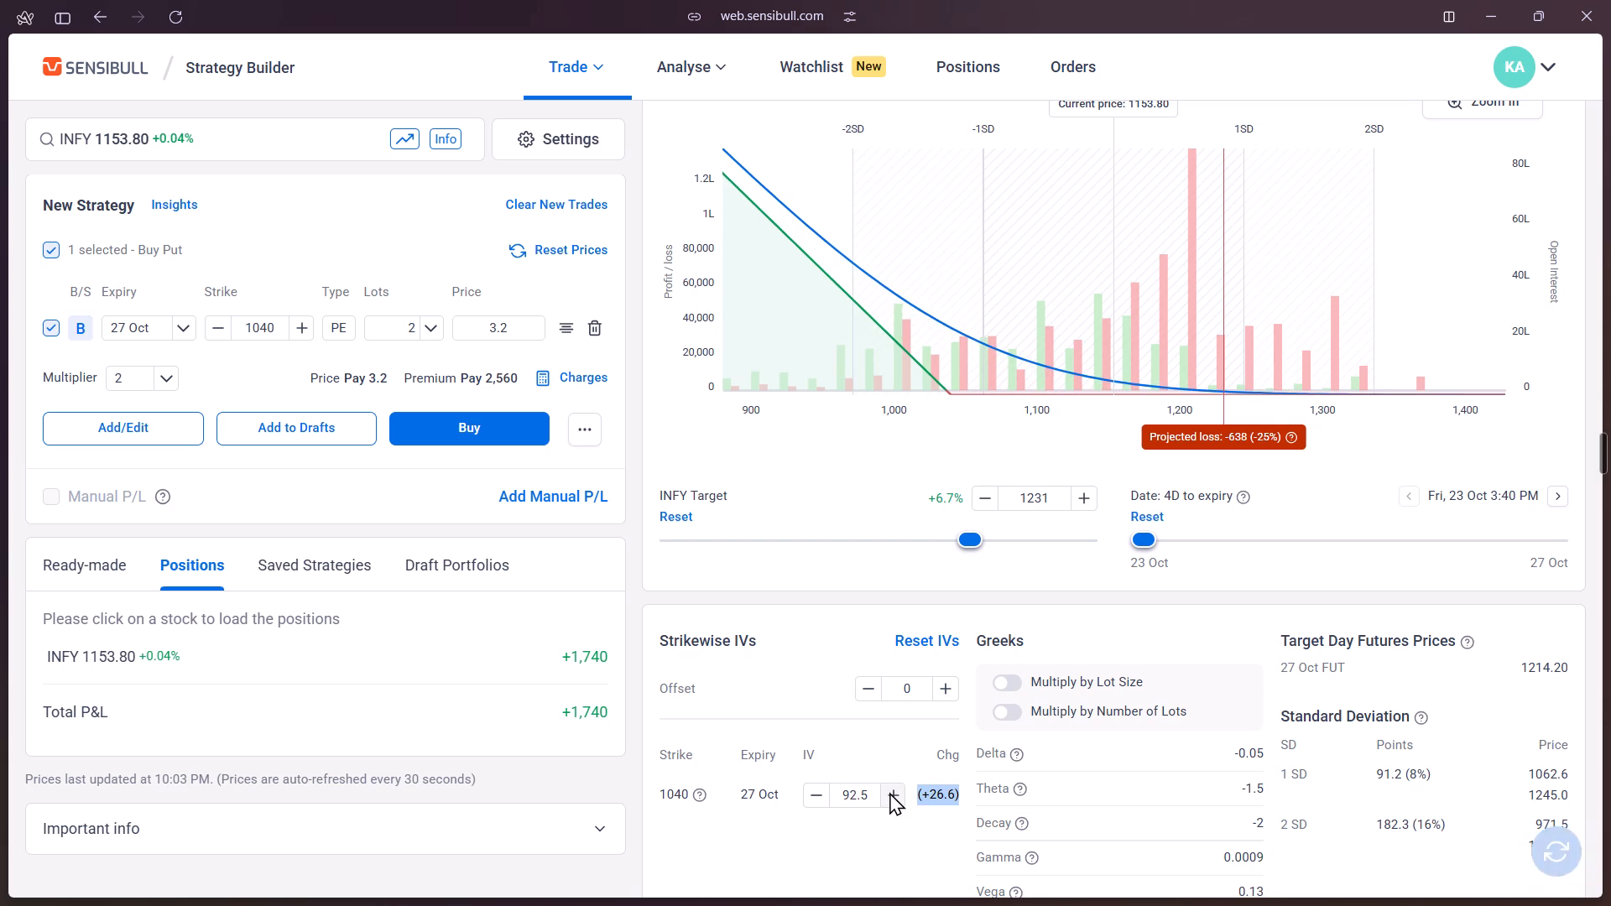
click(903, 732)
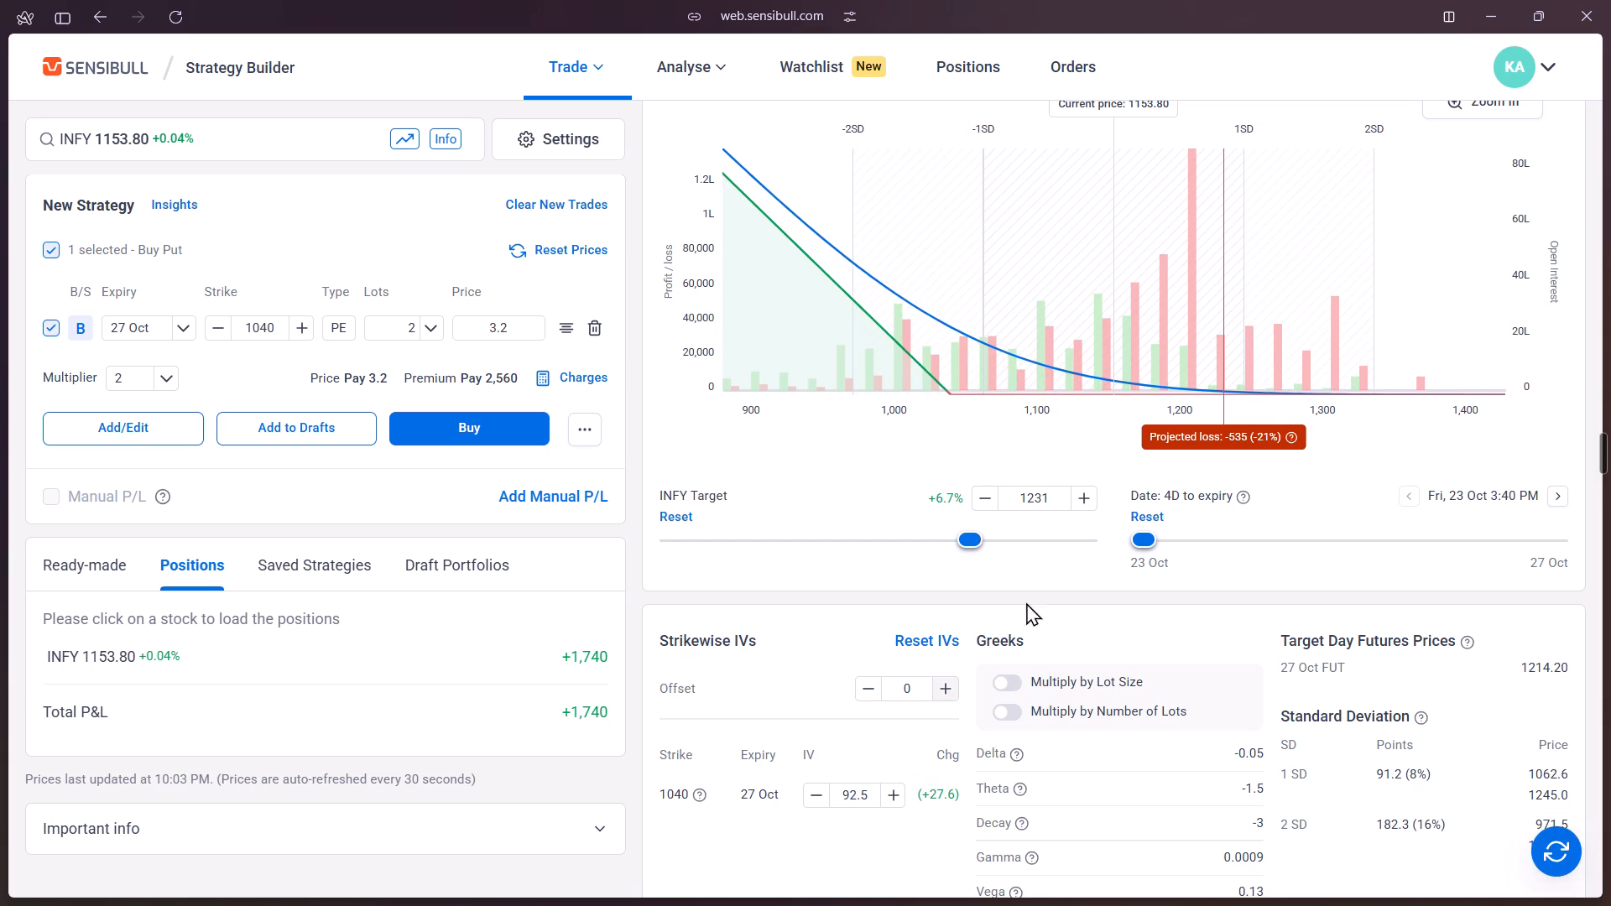
Lower the INFY target to 1146, a 0.7% fall, for the 1040 put.
click(978, 502)
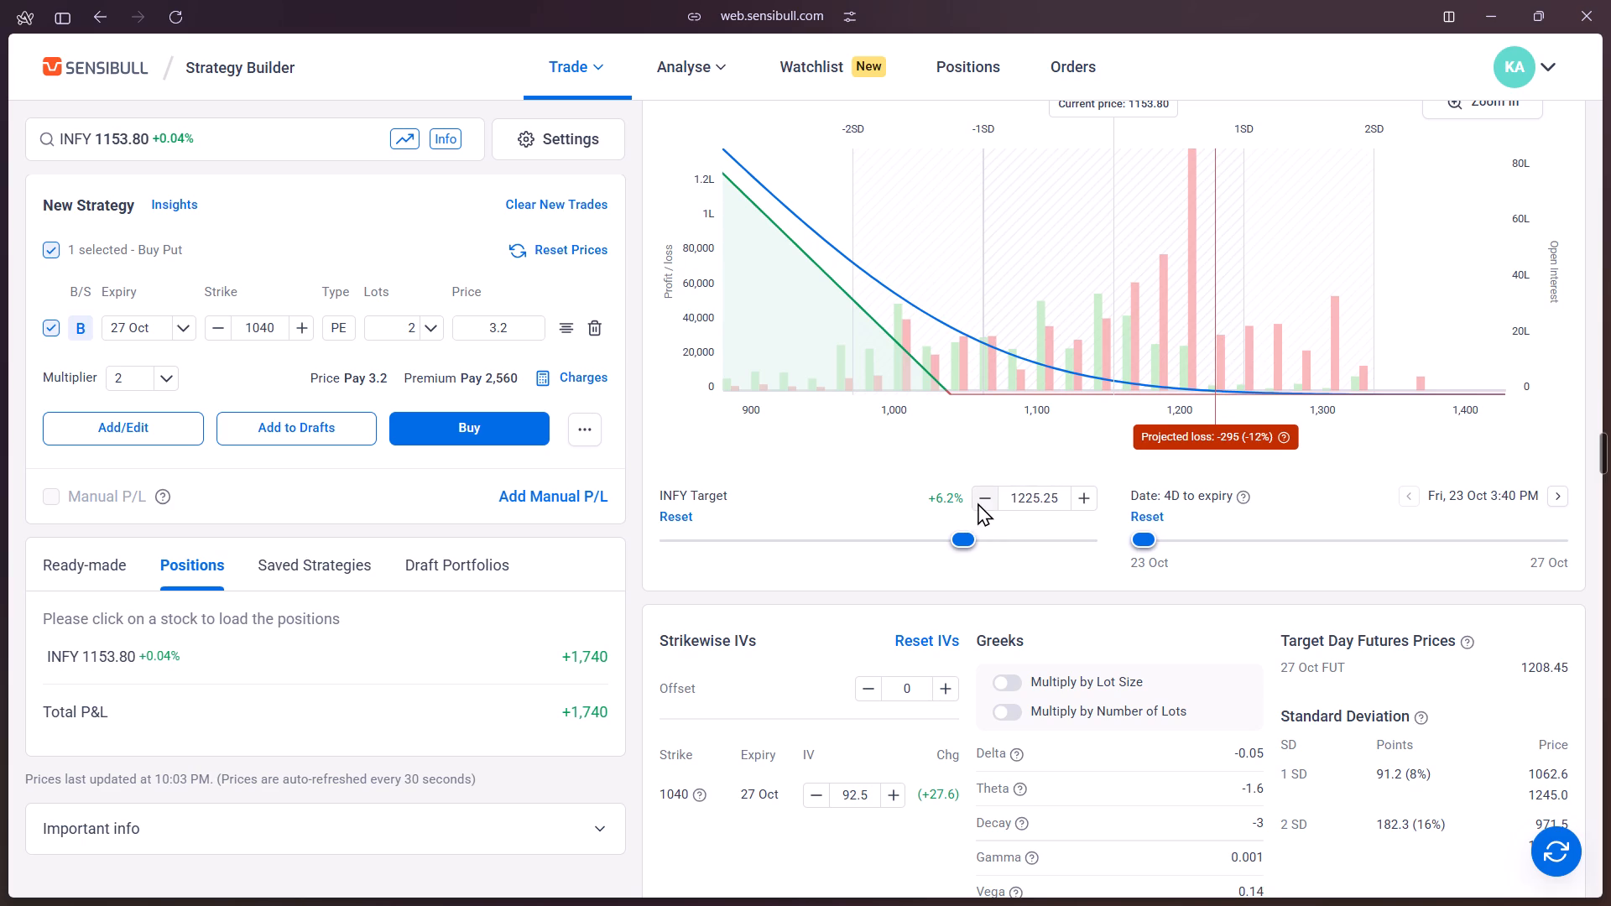
click(978, 502)
click(978, 502)
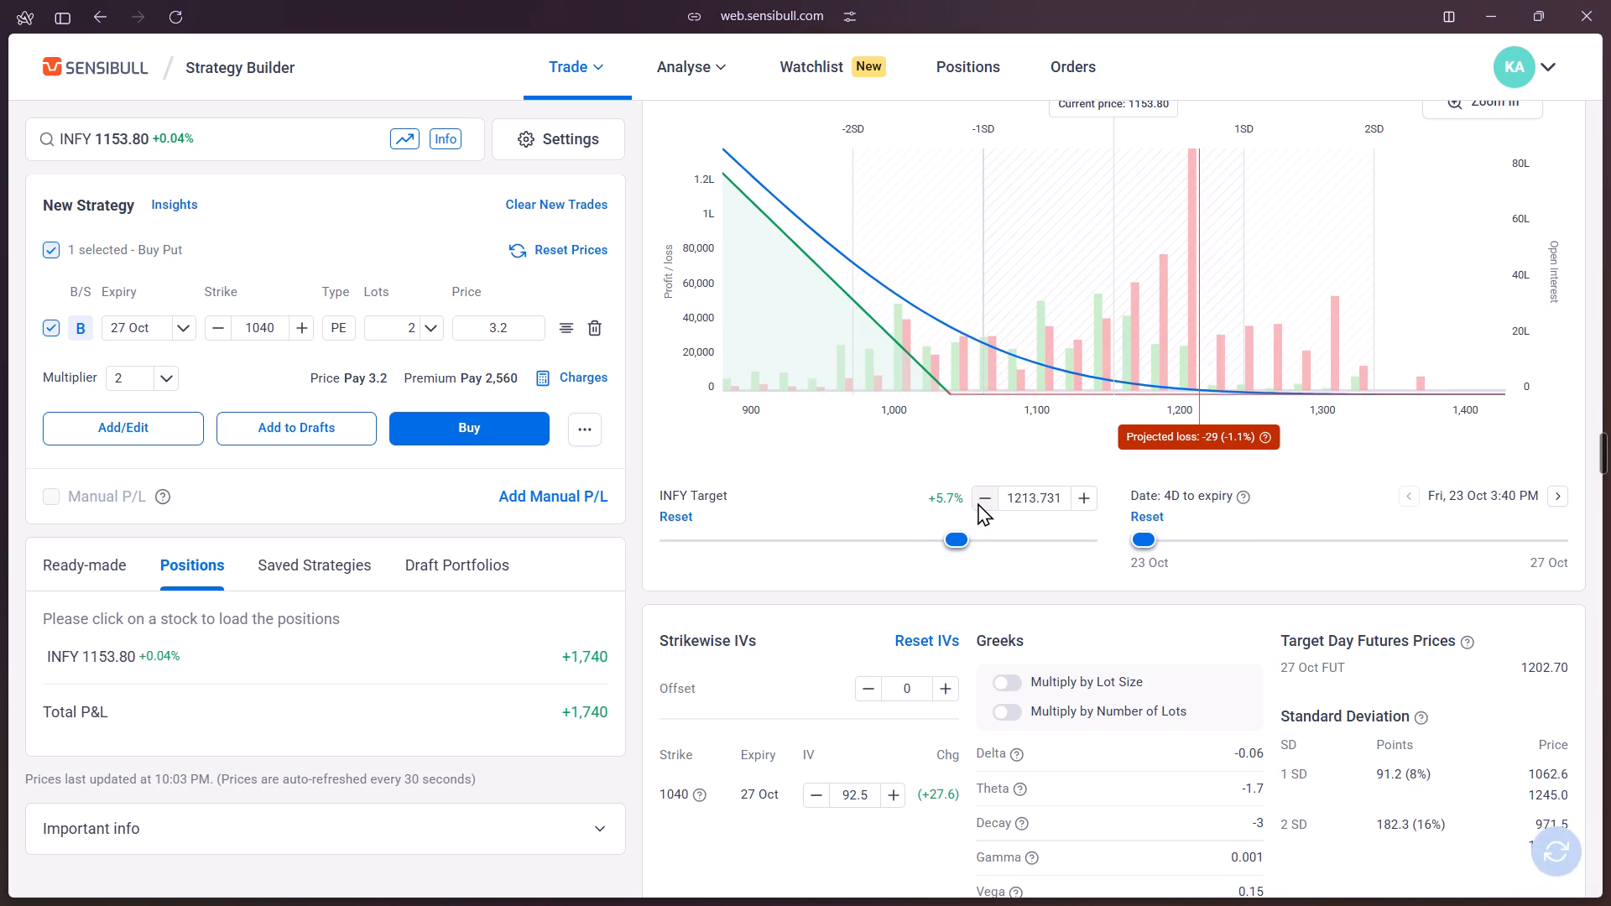
click(978, 502)
drag(944, 535, 906, 539)
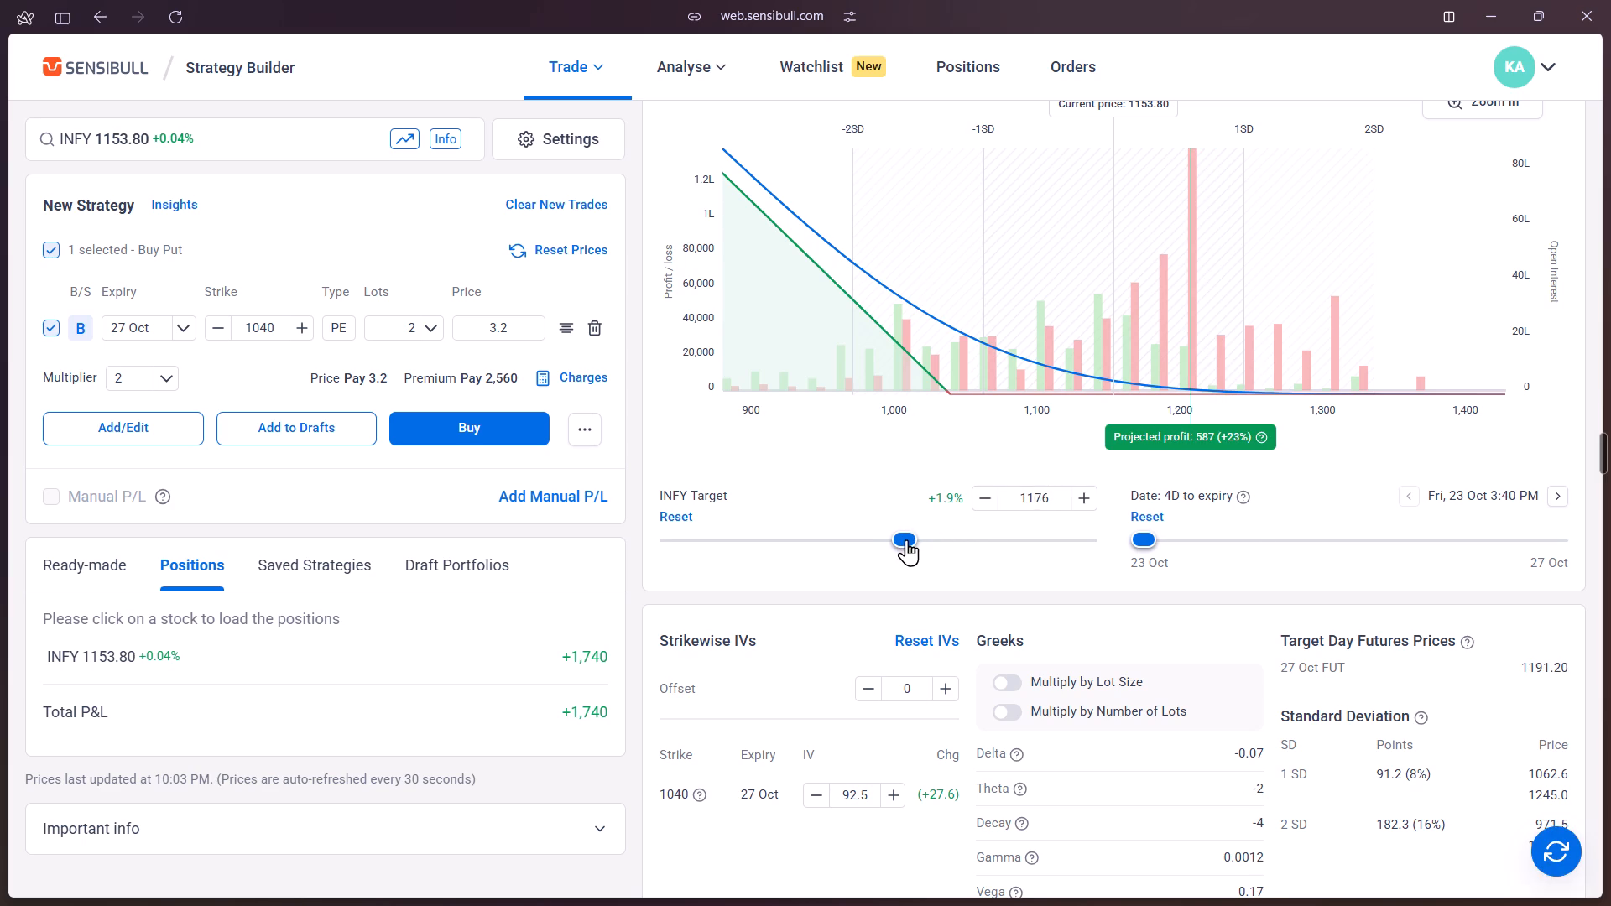
drag(906, 539, 867, 544)
Lower the INFY target to 1096, a 5.0% fall, for the 1040 put.
drag(867, 544, 844, 544)
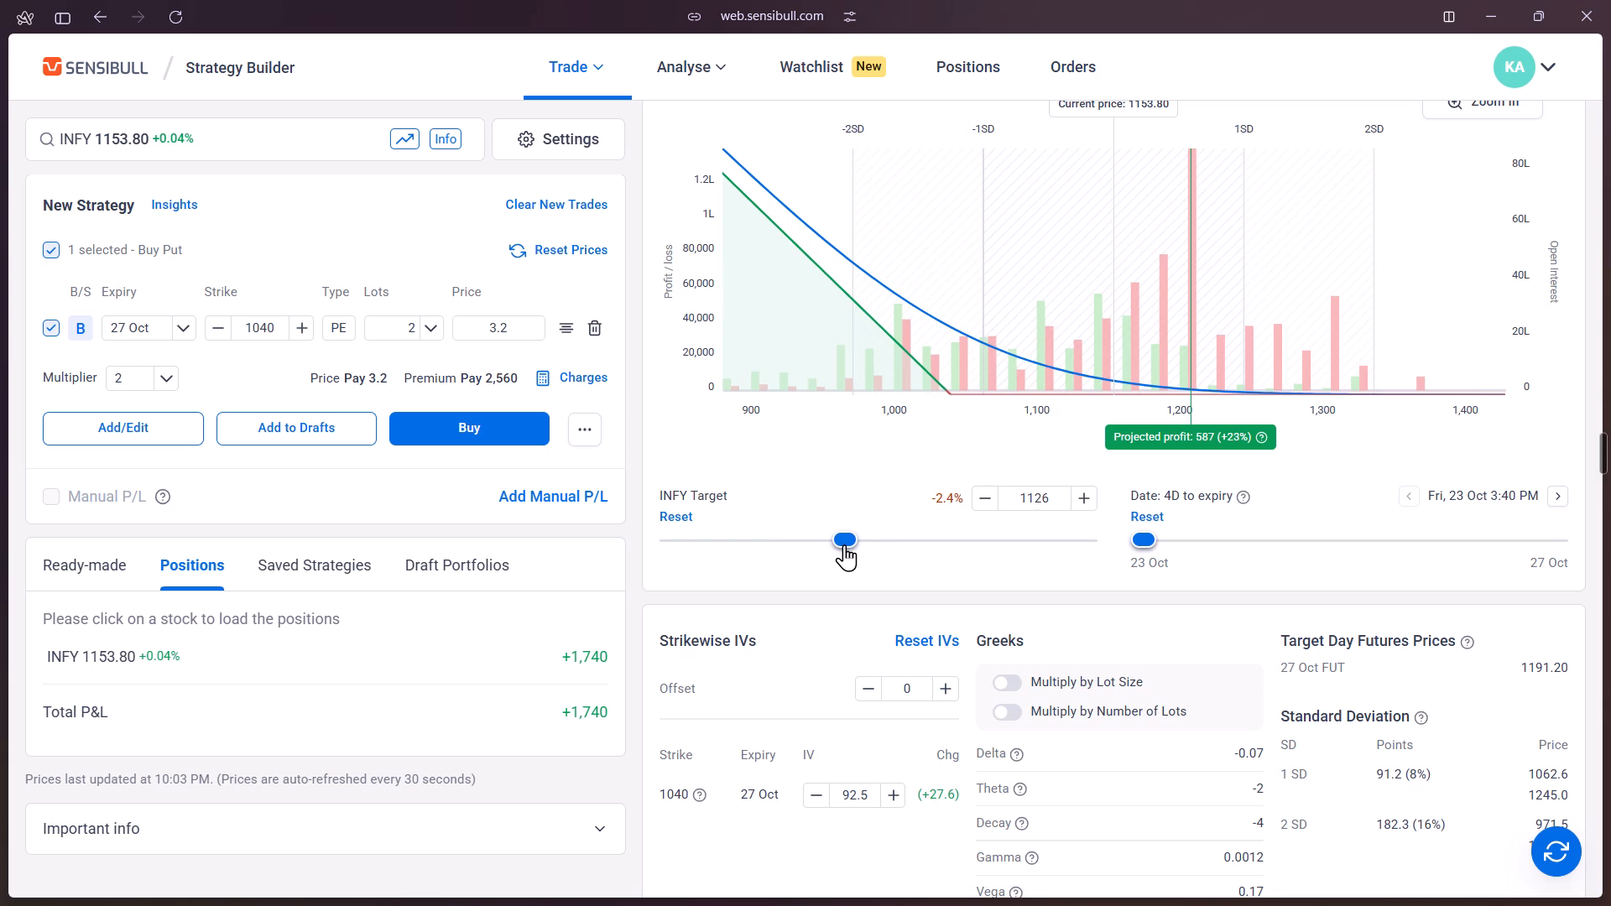
drag(844, 544, 813, 544)
drag(813, 544, 807, 546)
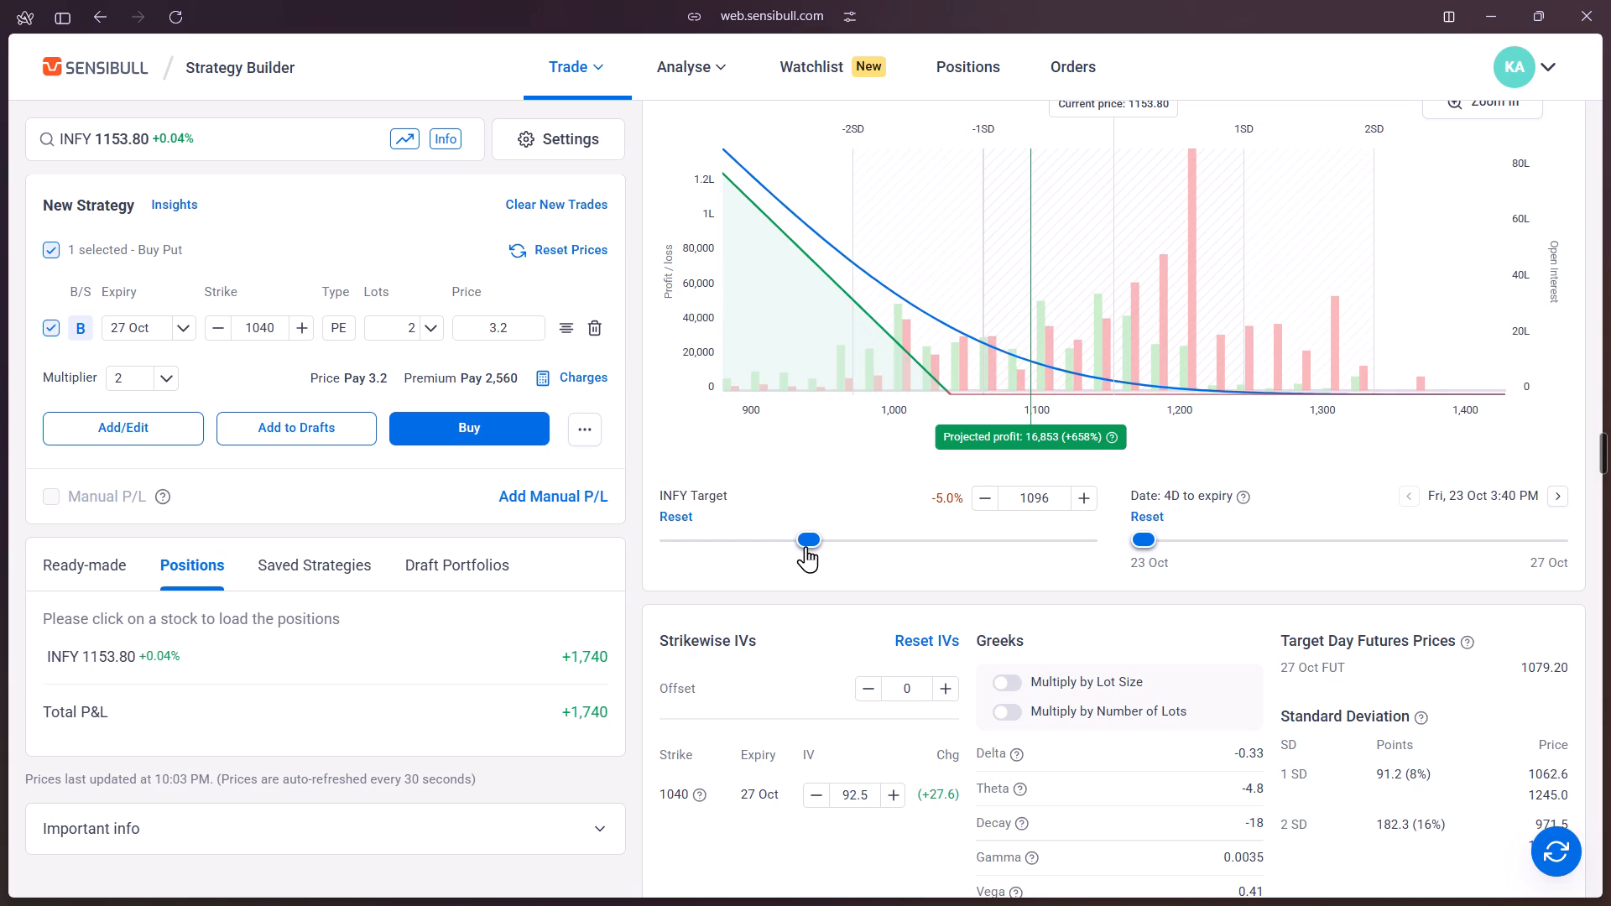
Reduce the implied volatility of the 1040 strike to 19.5, keeping the INFY target at 1096.
click(820, 799)
triple_click(821, 799)
triple_click(821, 799)
triple_click(821, 799)
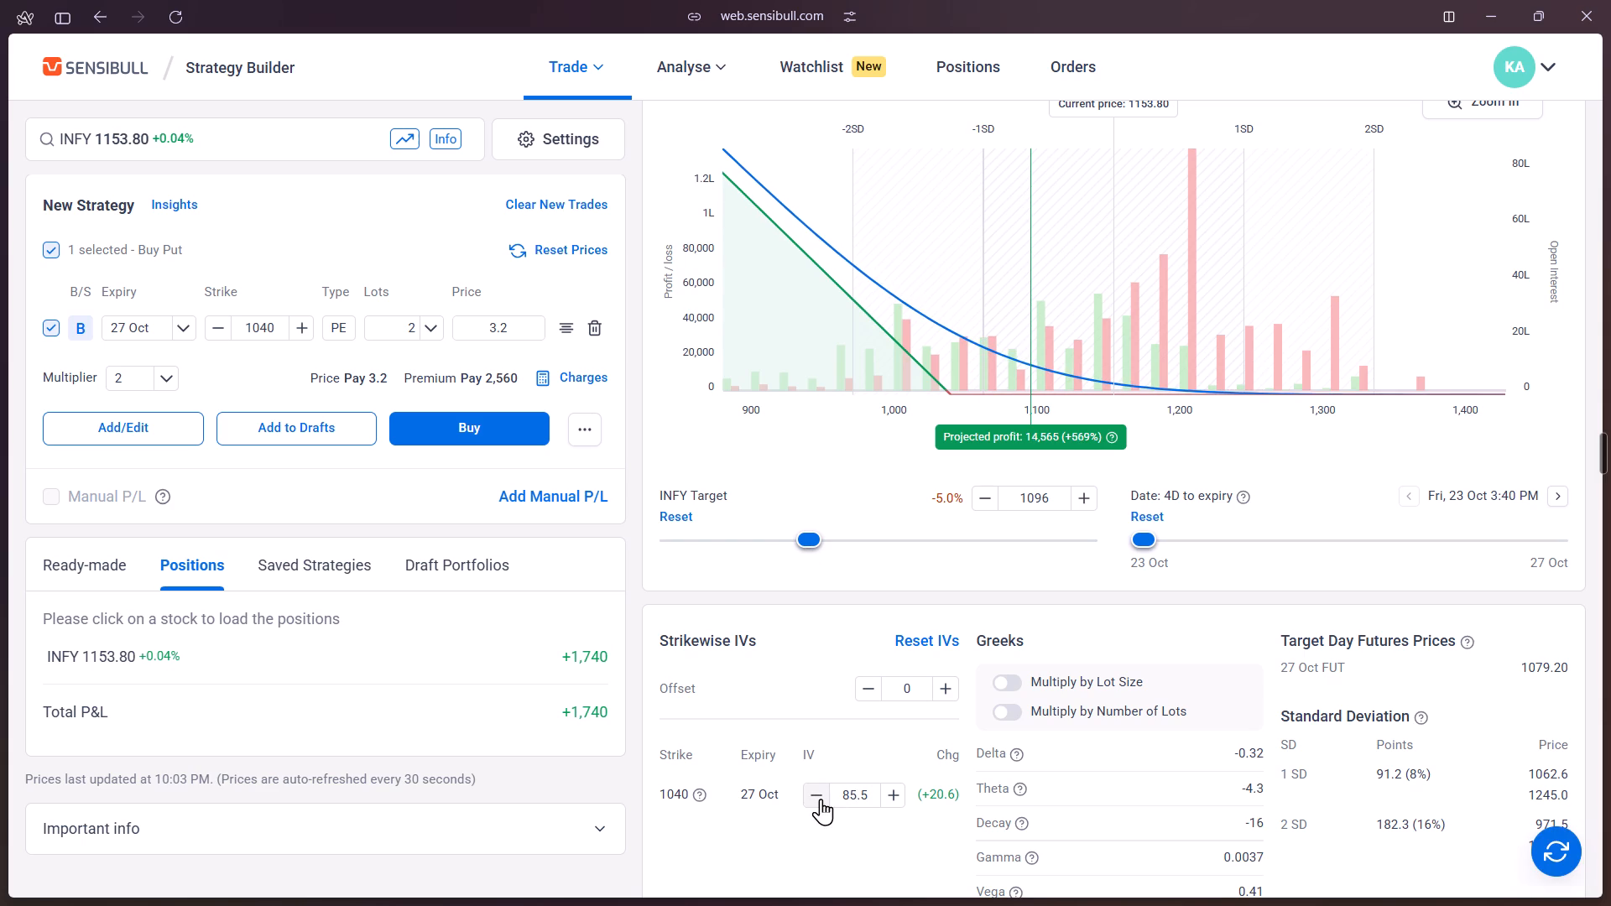
triple_click(821, 799)
triple_click(821, 799)
triple_click(821, 799)
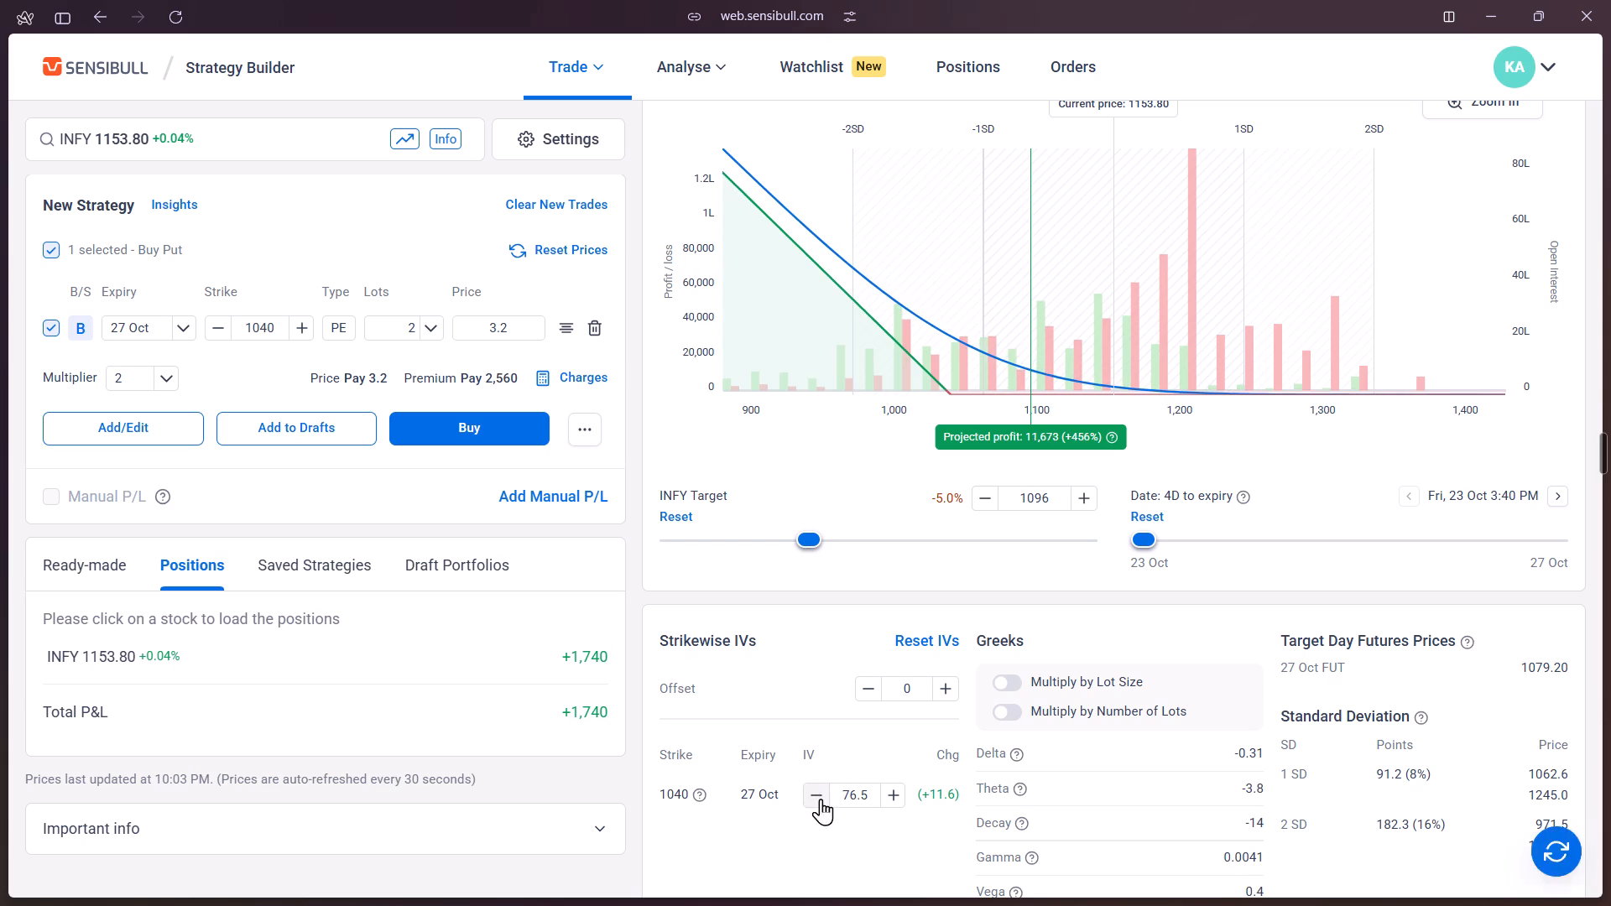
triple_click(821, 799)
triple_click(821, 799)
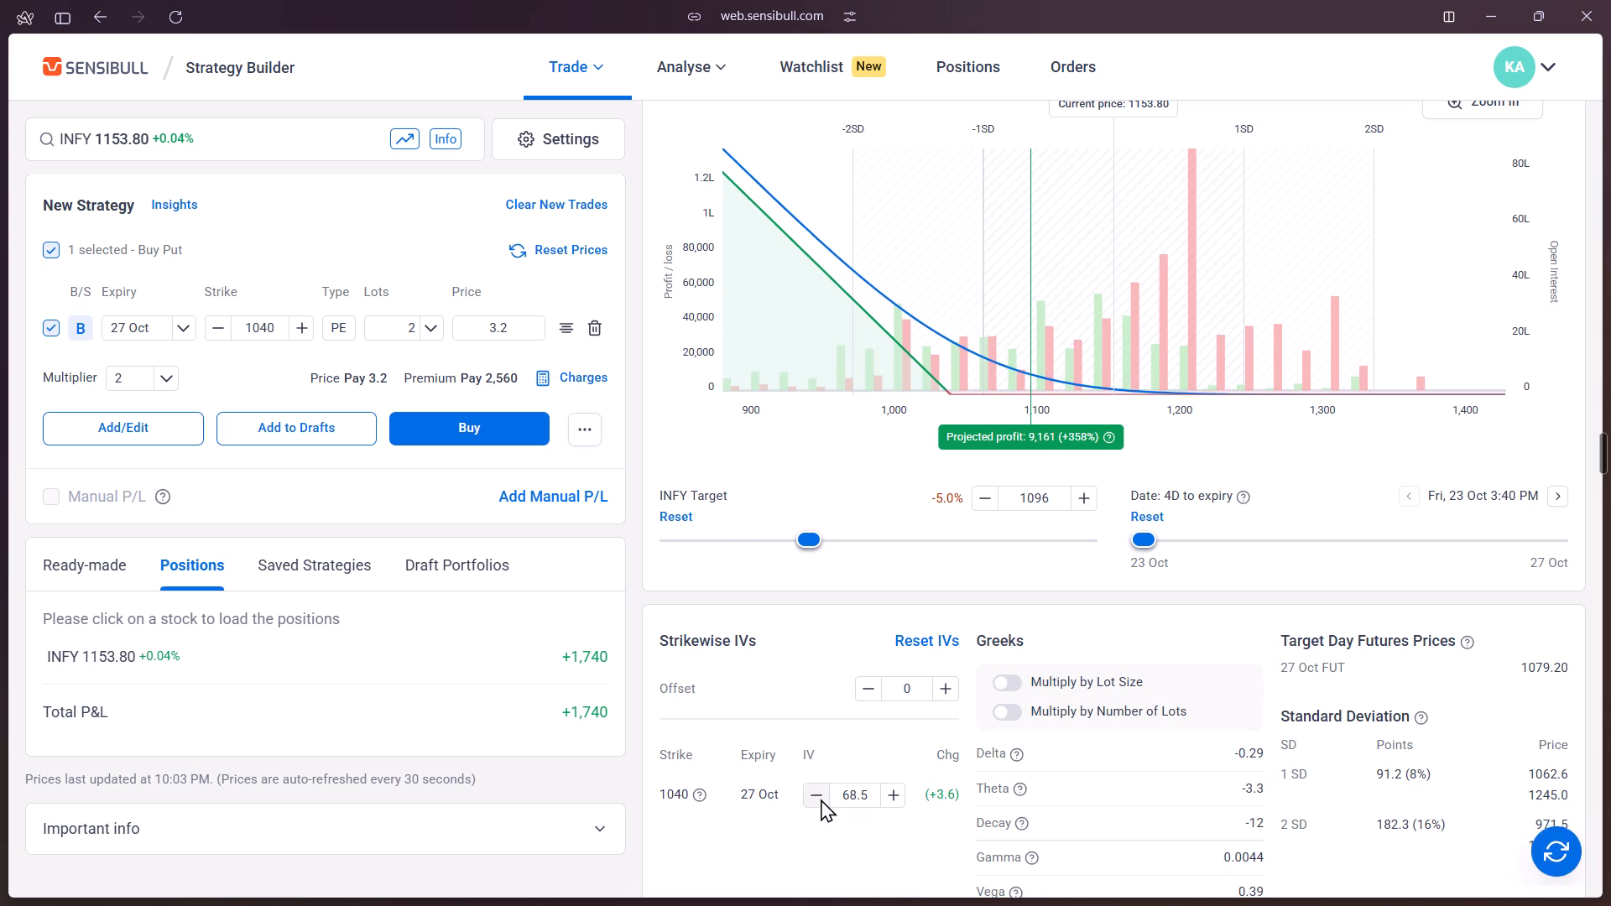
triple_click(821, 799)
triple_click(821, 799)
double_click(821, 799)
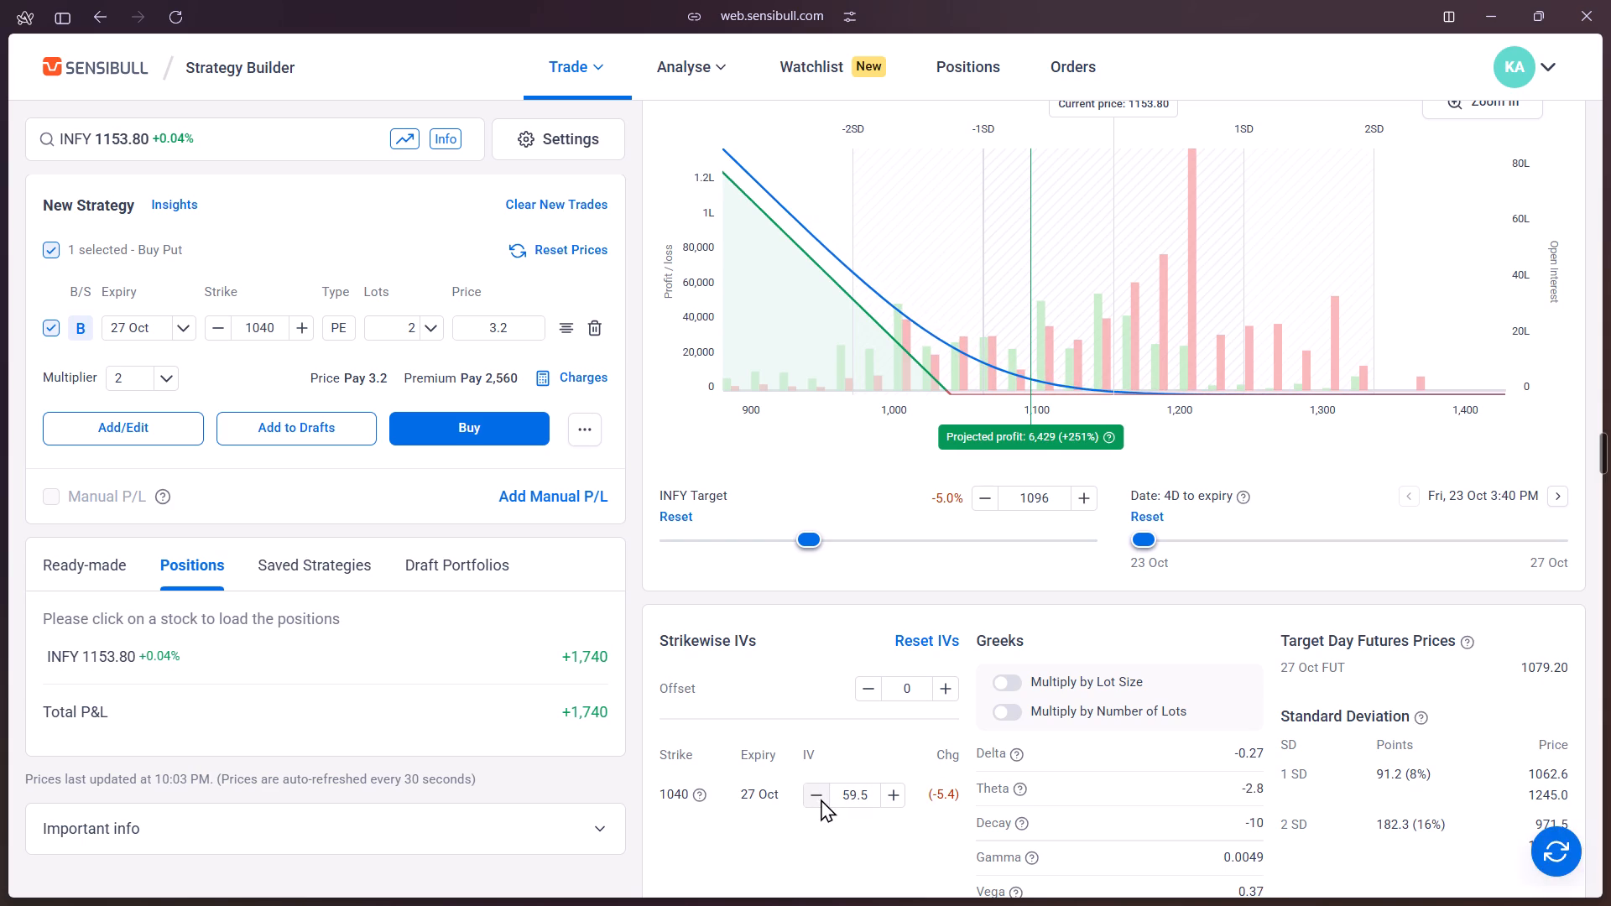
click(821, 799)
click(821, 799)
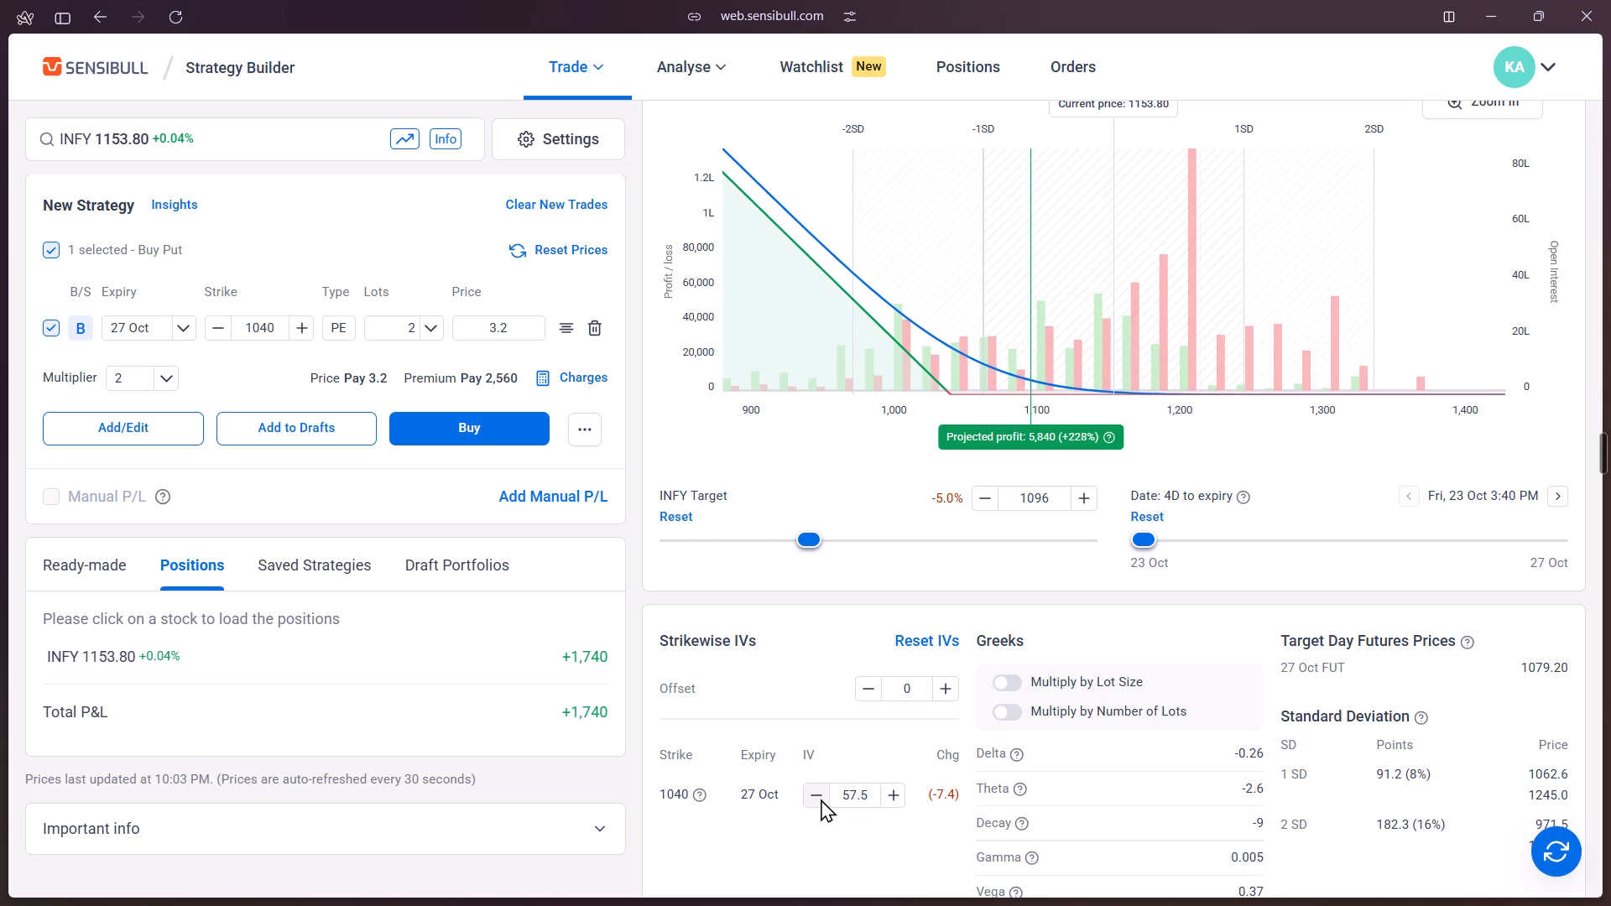
click(821, 799)
triple_click(821, 799)
click(821, 799)
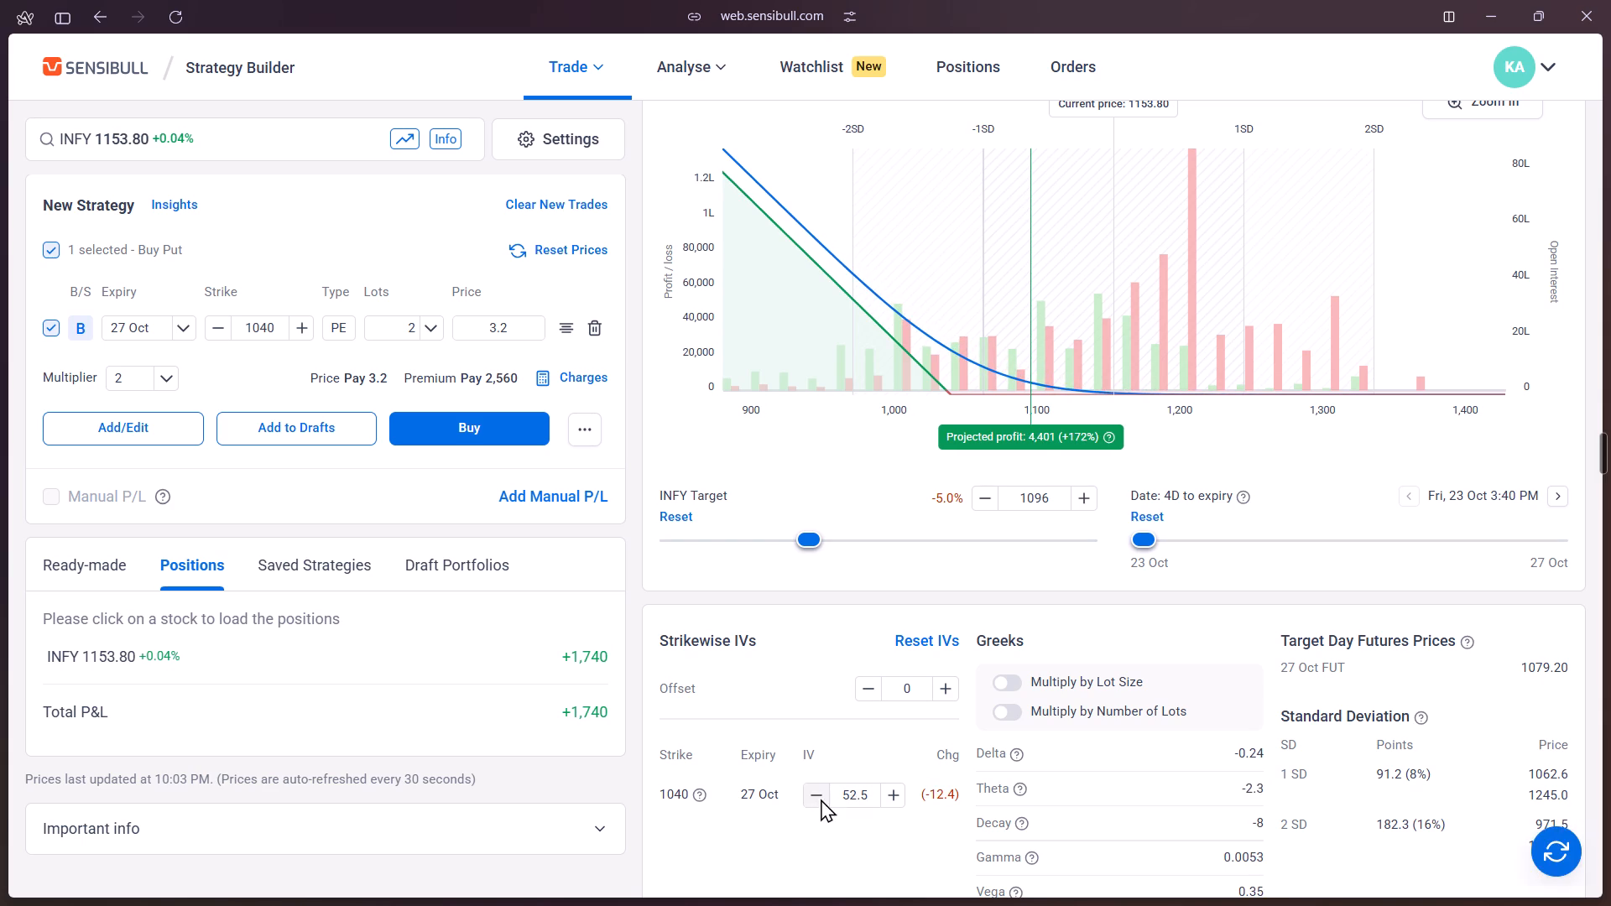
triple_click(821, 799)
triple_click(821, 799)
click(821, 799)
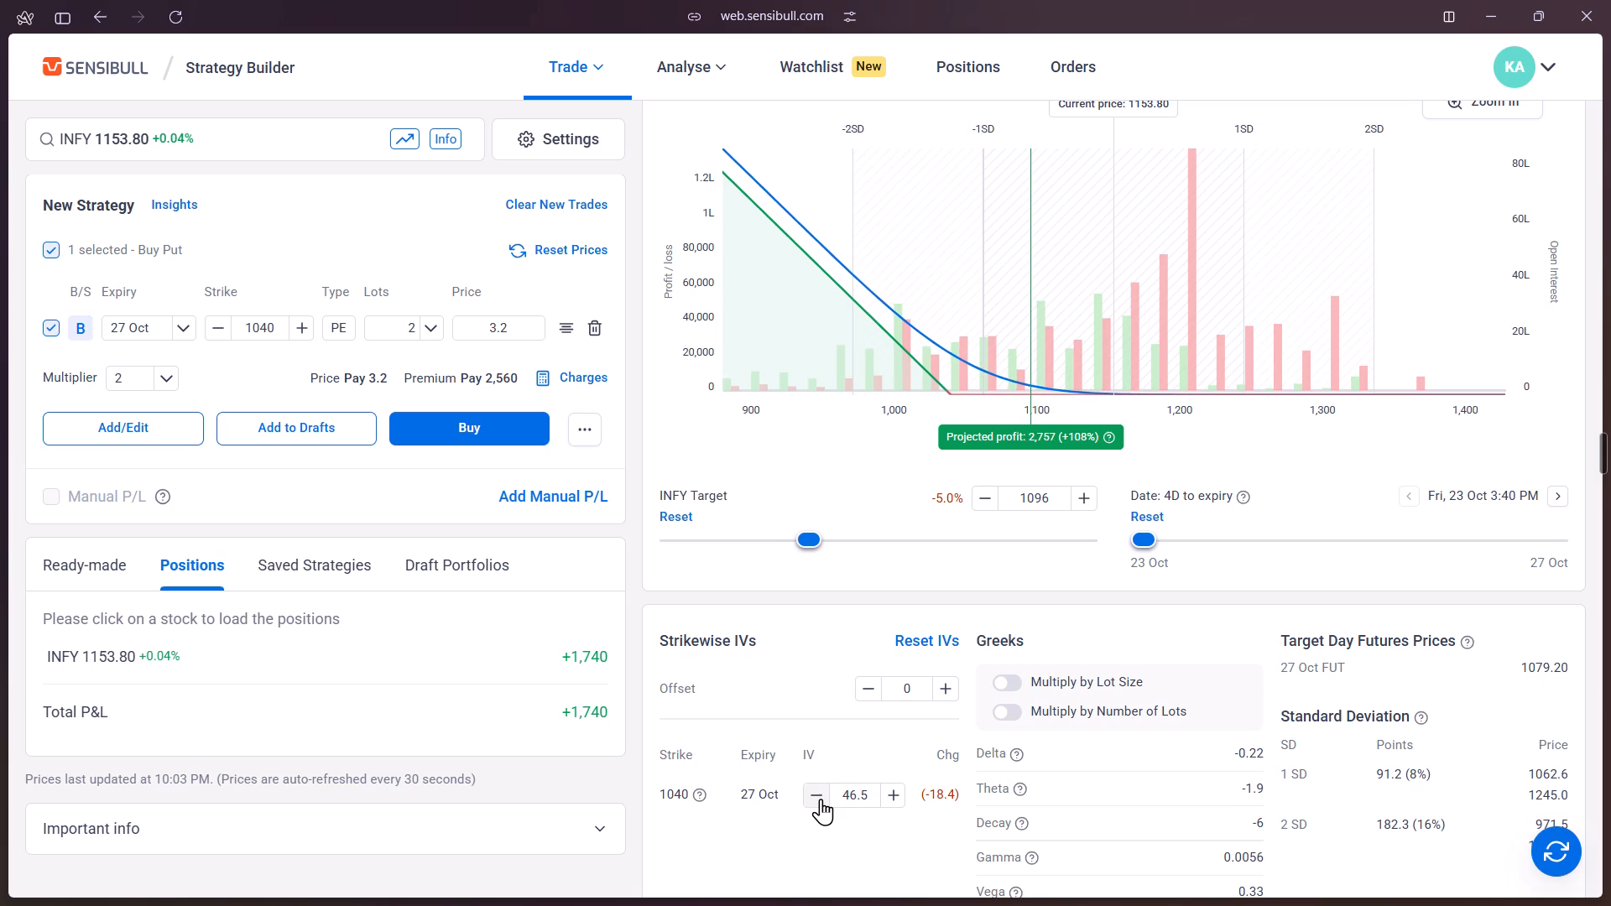
triple_click(821, 799)
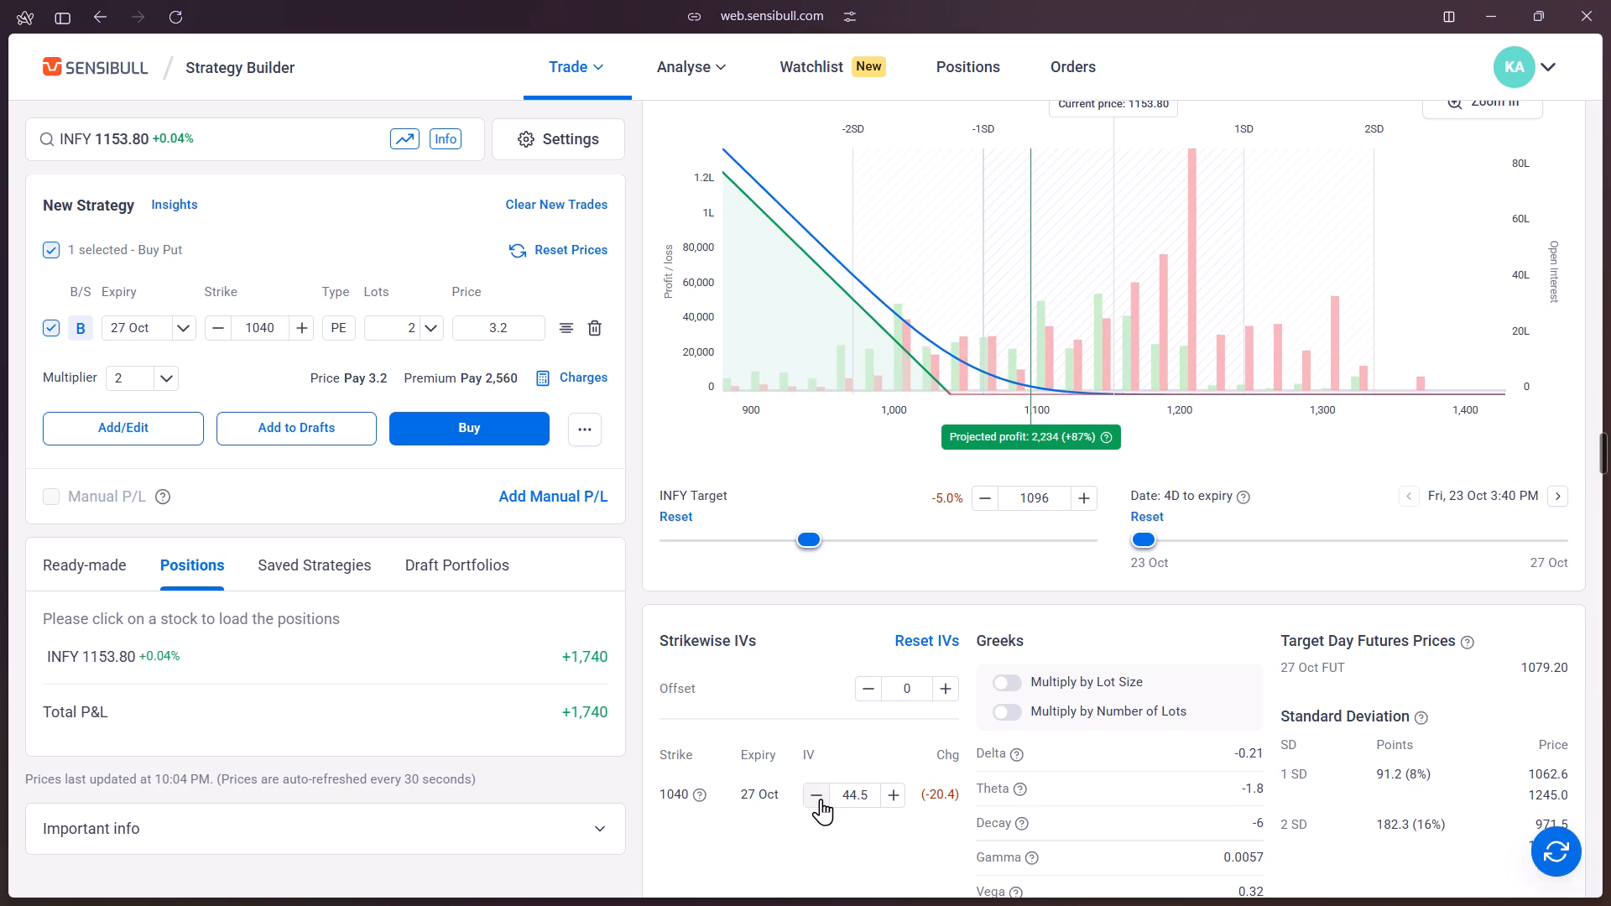
triple_click(821, 799)
click(821, 799)
triple_click(821, 799)
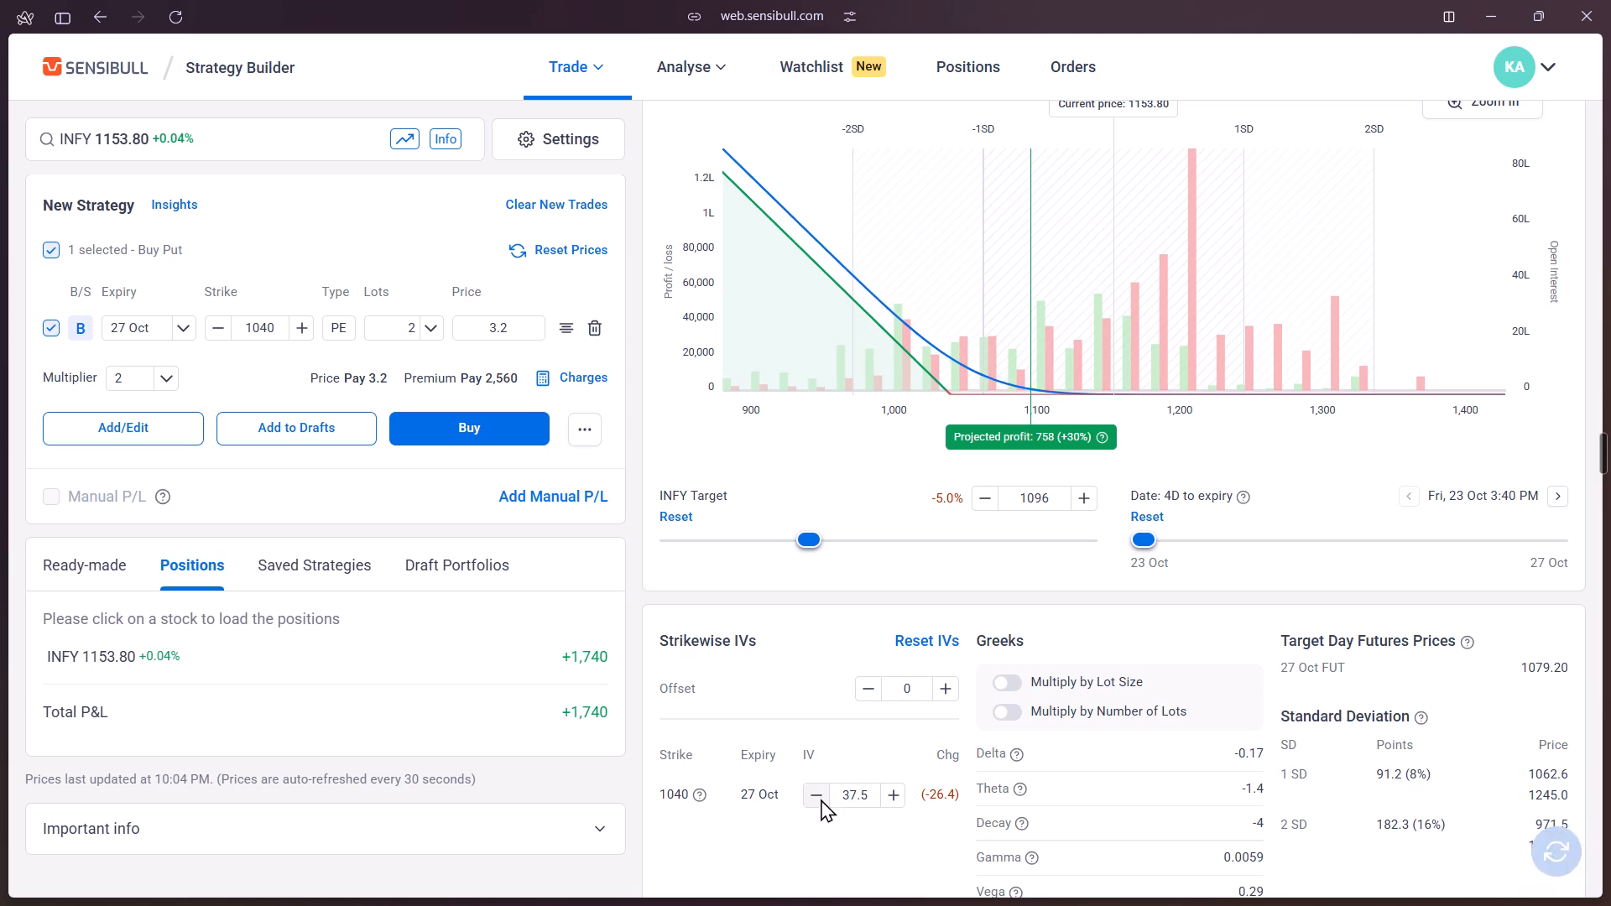
triple_click(821, 799)
triple_click(821, 799)
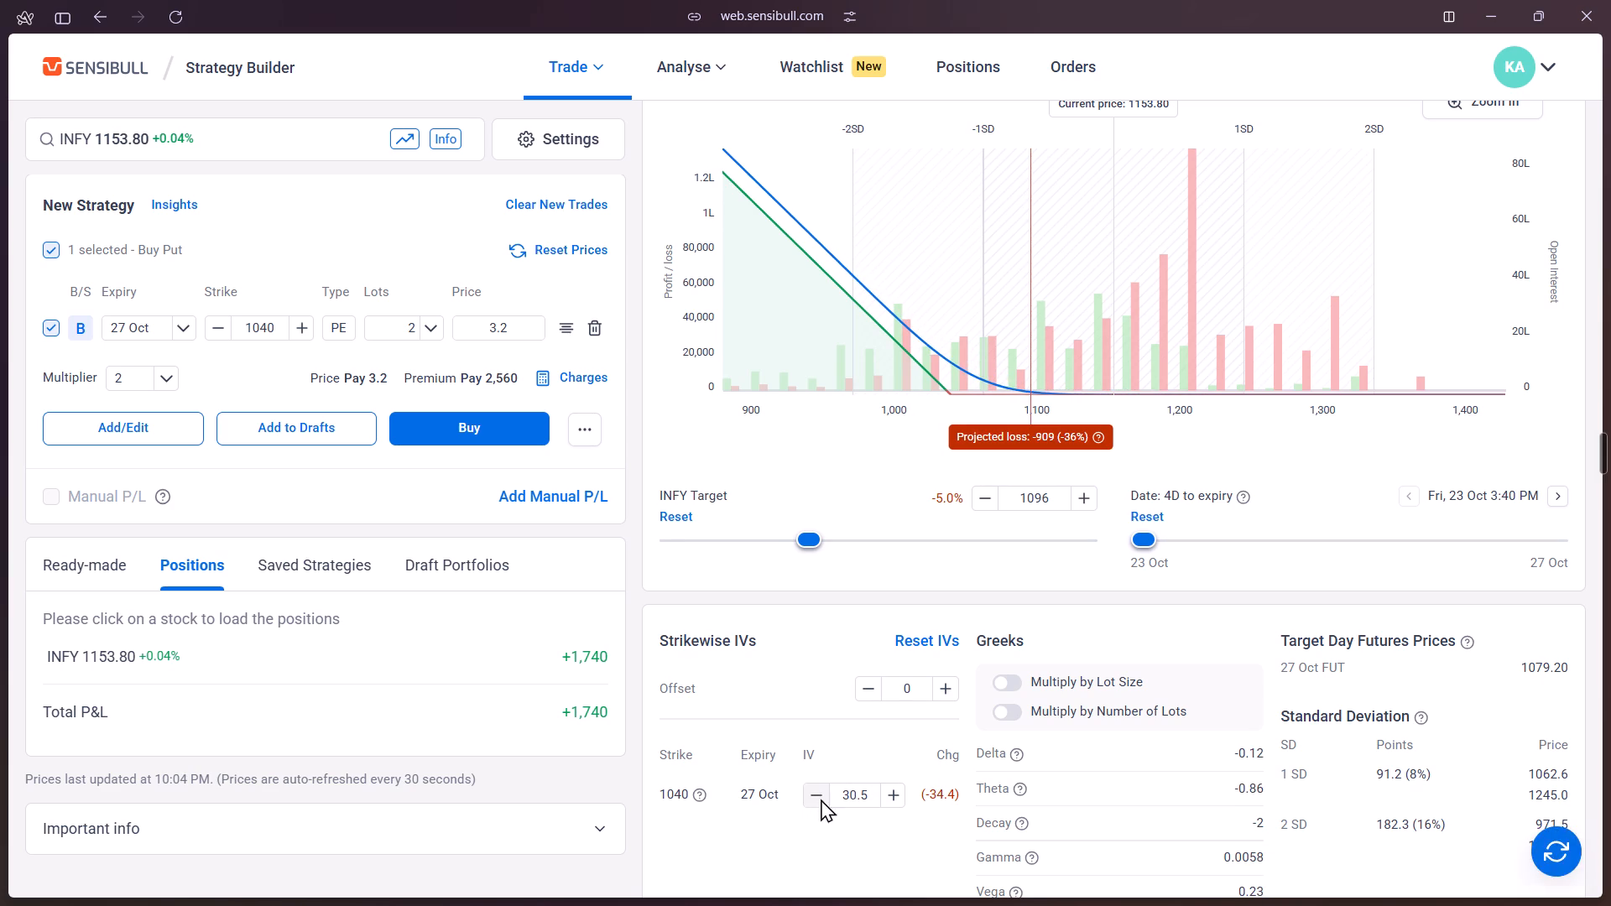
triple_click(821, 799)
triple_click(821, 799)
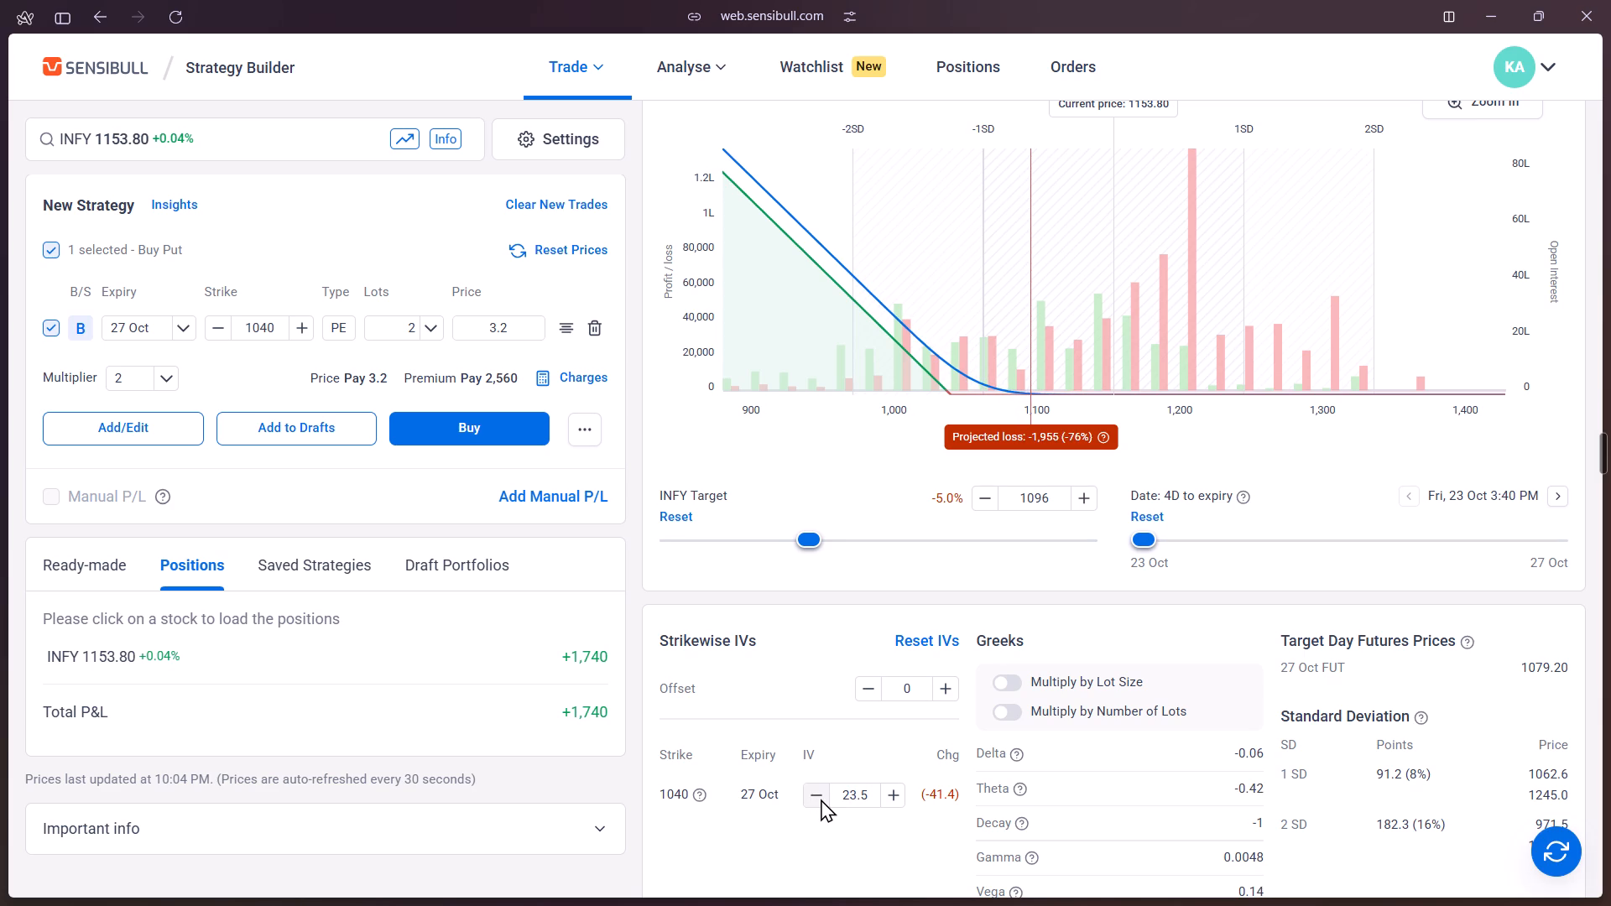
double_click(821, 799)
double_click(821, 799)
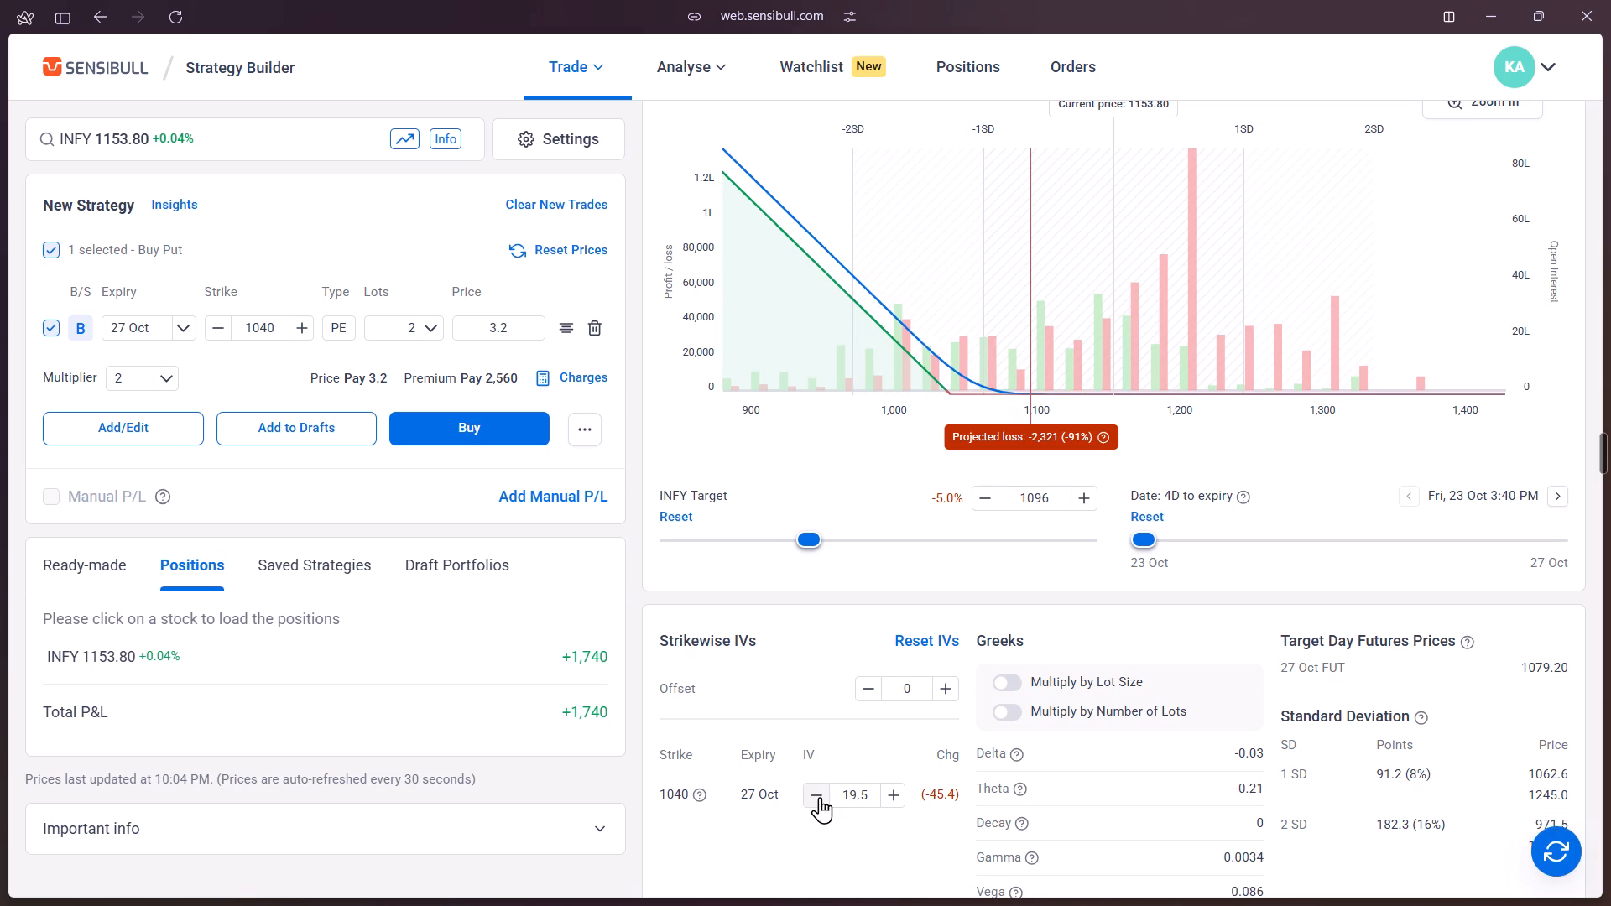
Switch to the YouTube lesson on VIX, IV and option Greeks in Brave and toggle its playback.
click(824, 693)
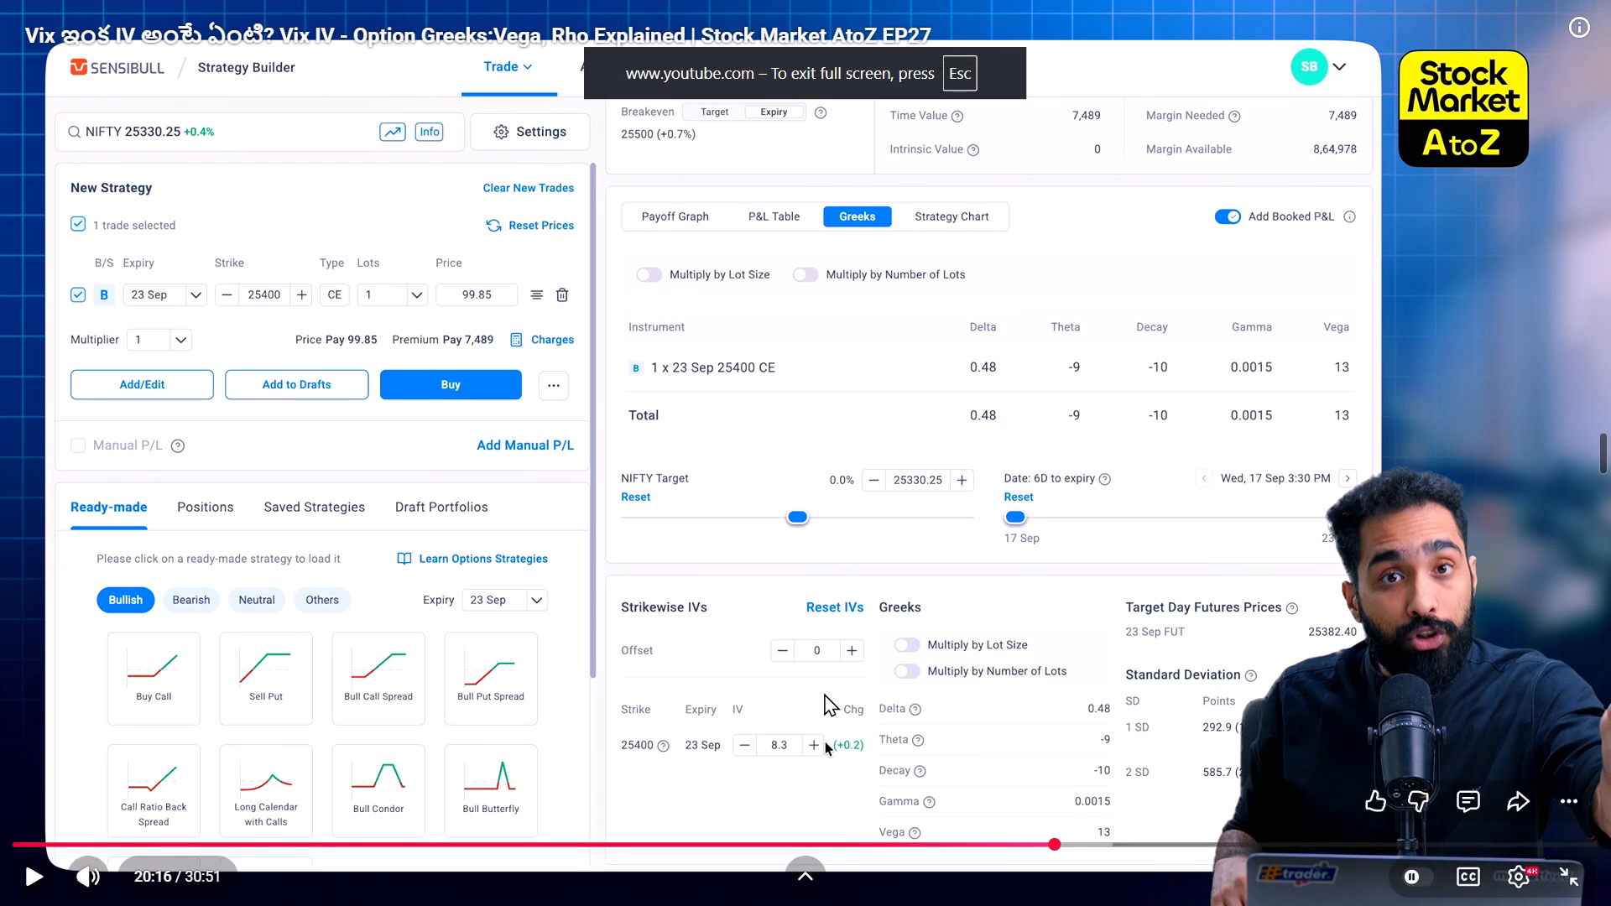